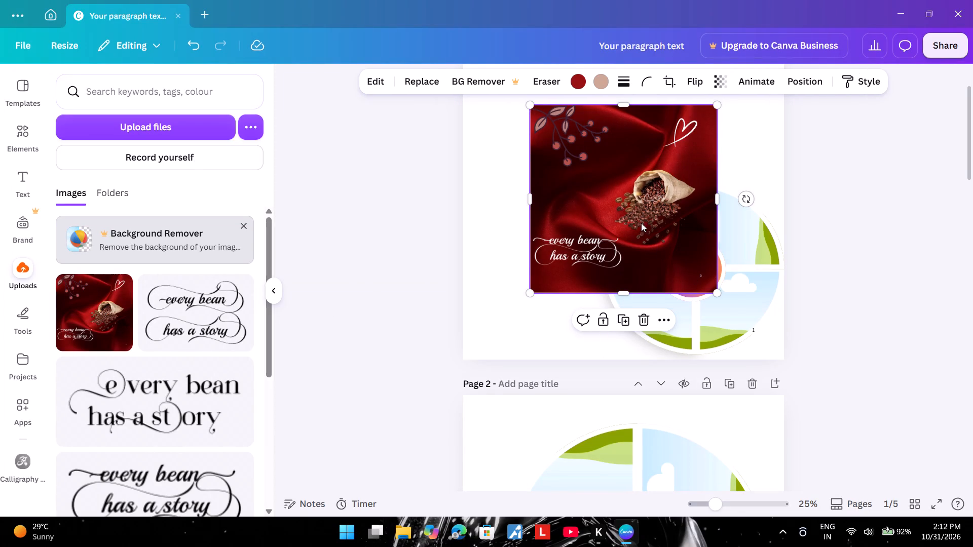
Shrink the red coffee-bean image to about 582 by 587 and place it in the circle's upper-left quarter frame on page 1.
drag(528, 105, 545, 125)
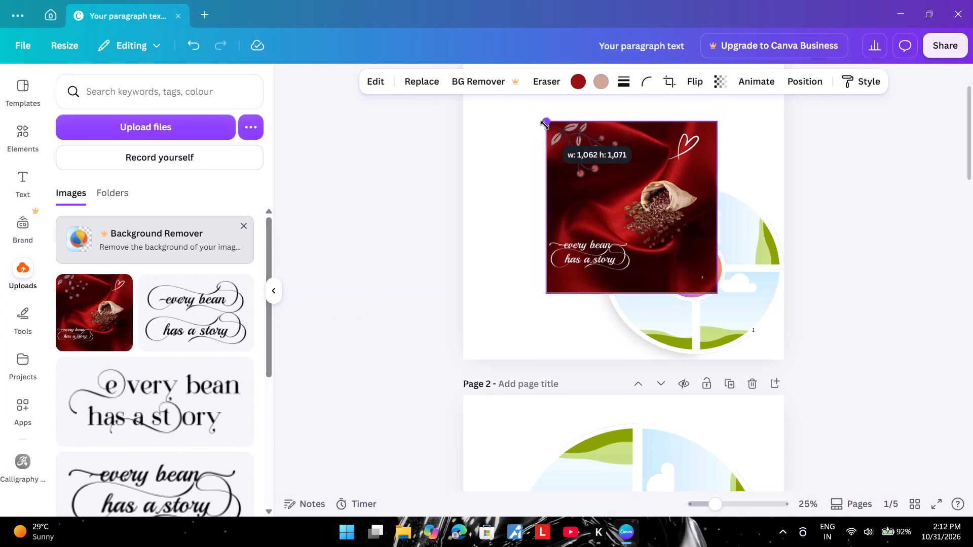
drag(545, 125, 618, 207)
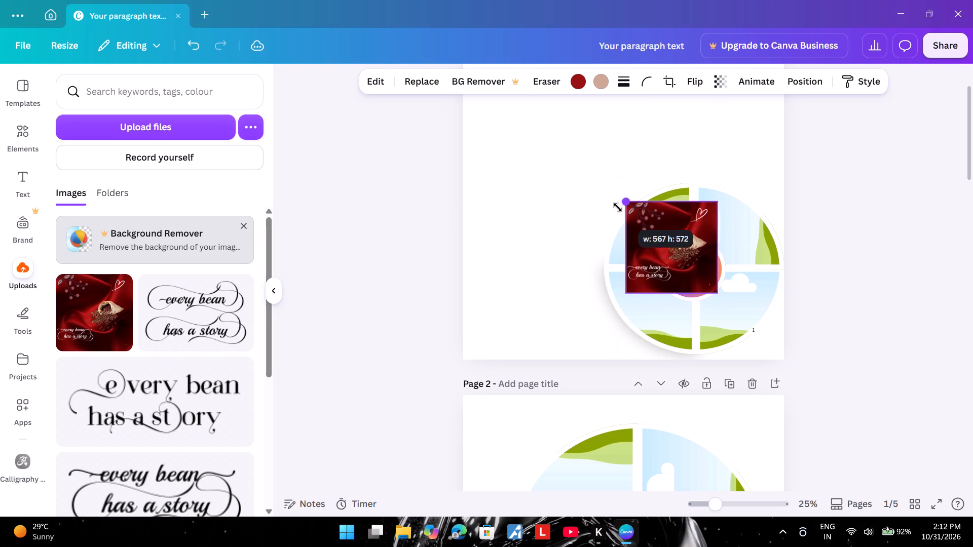
drag(618, 207, 609, 203)
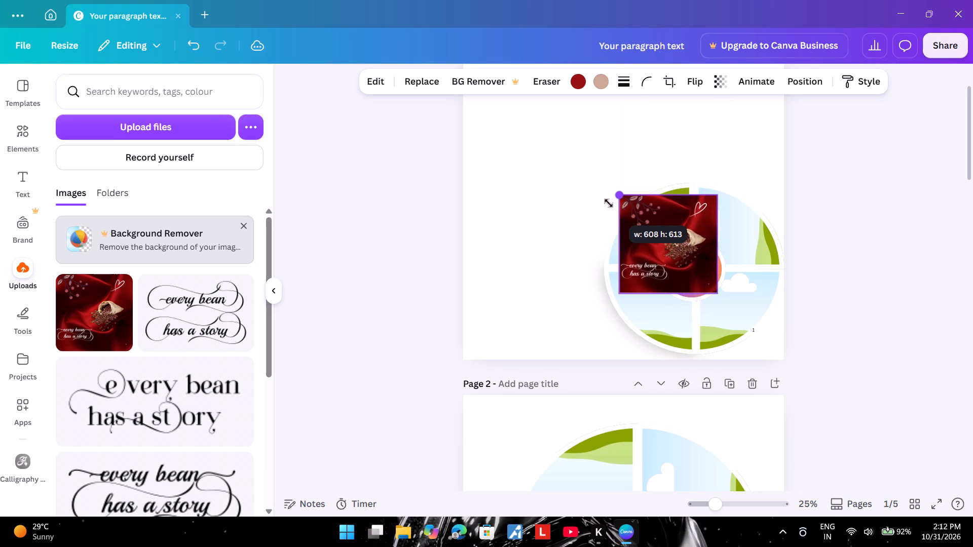
drag(609, 203, 609, 208)
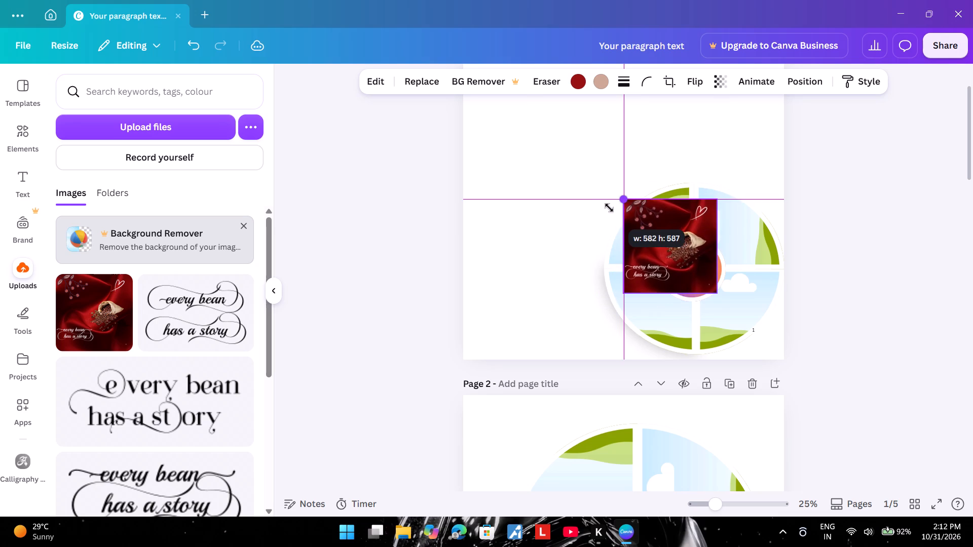
drag(609, 208, 610, 213)
drag(672, 250, 648, 222)
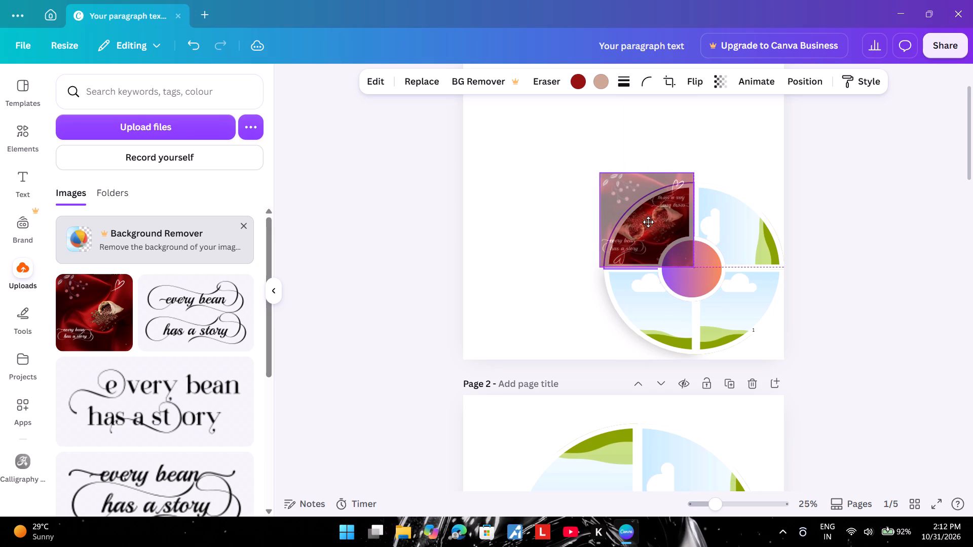
drag(648, 222, 648, 223)
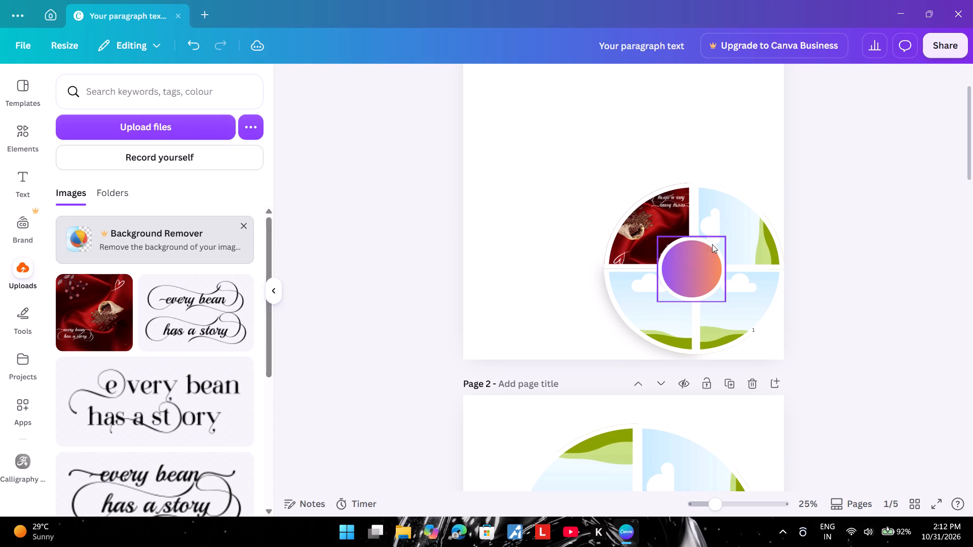
click(572, 180)
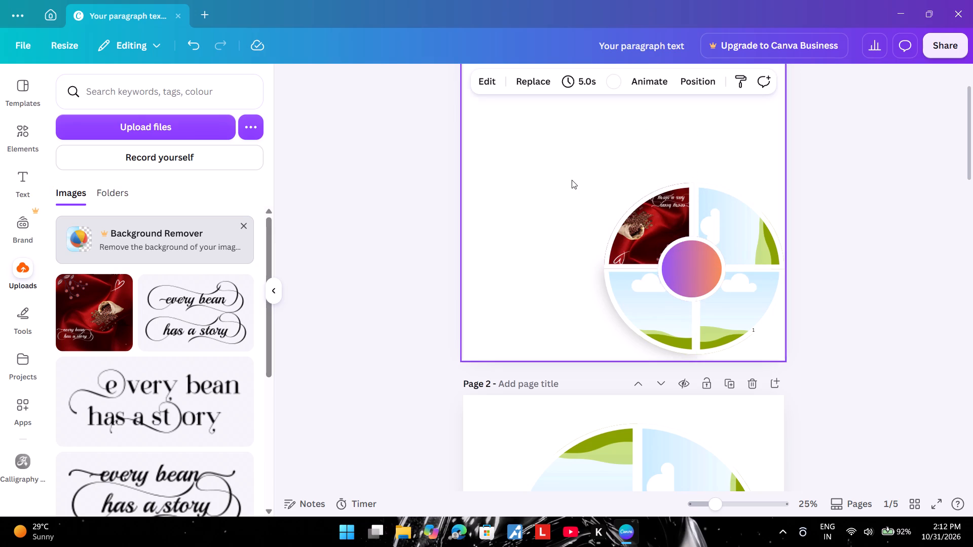
Add another copy of the red coffee-bean image, position it along page 1's left edge and enlarge it over most of the page.
click(111, 311)
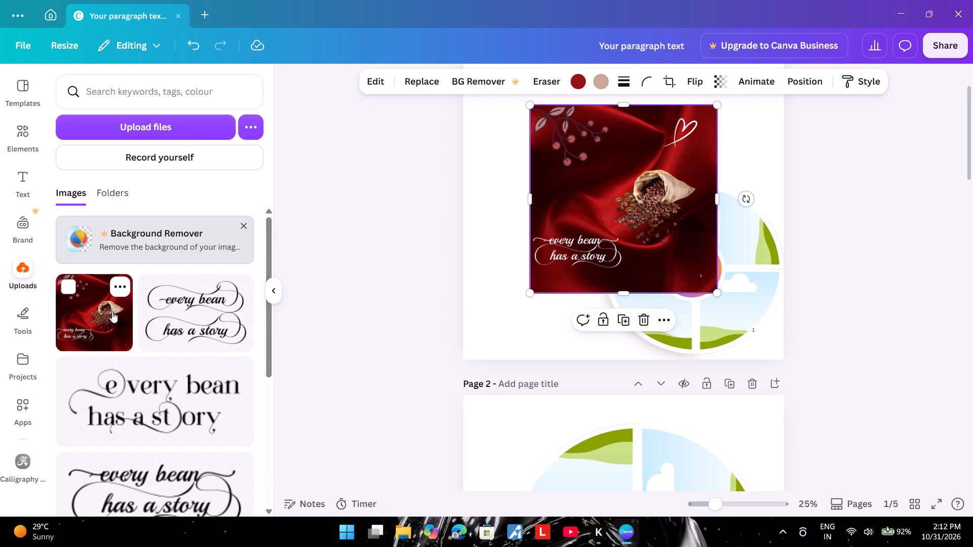
drag(609, 177, 534, 145)
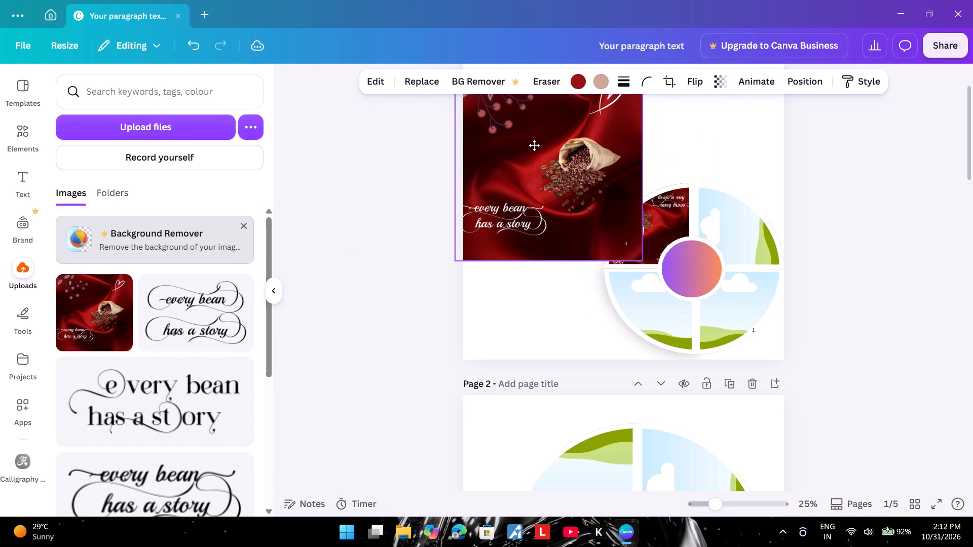
drag(534, 145, 541, 162)
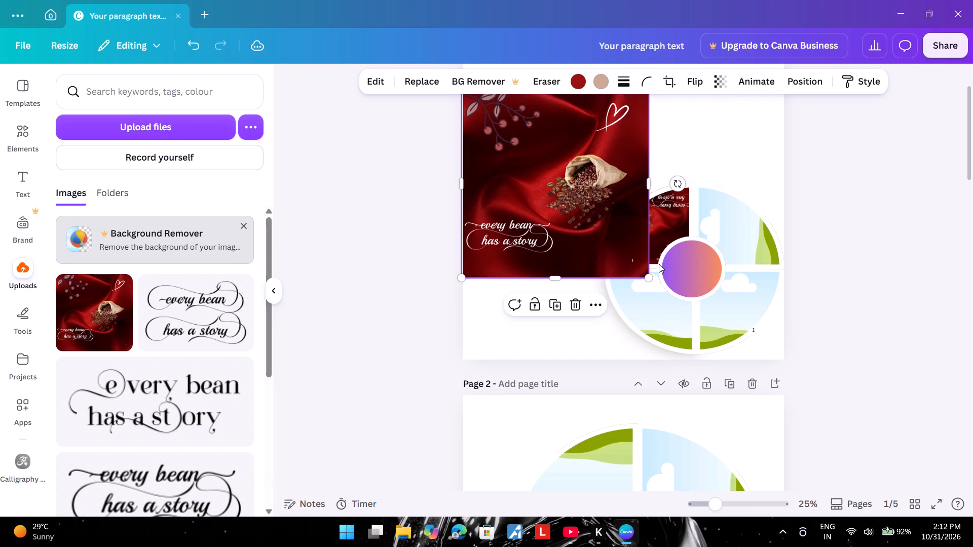
drag(647, 278, 703, 322)
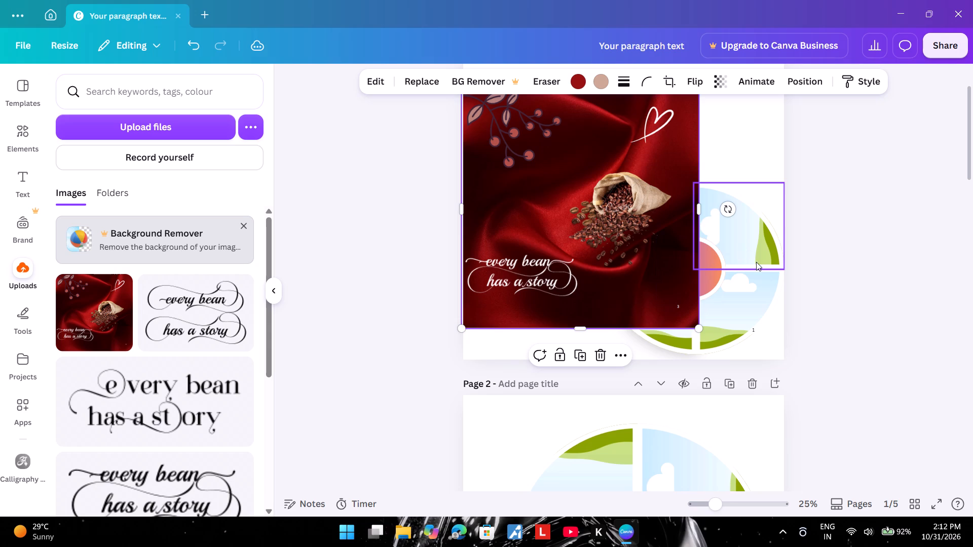
Bring the circle's upper-right quarter frame to the front.
click(742, 245)
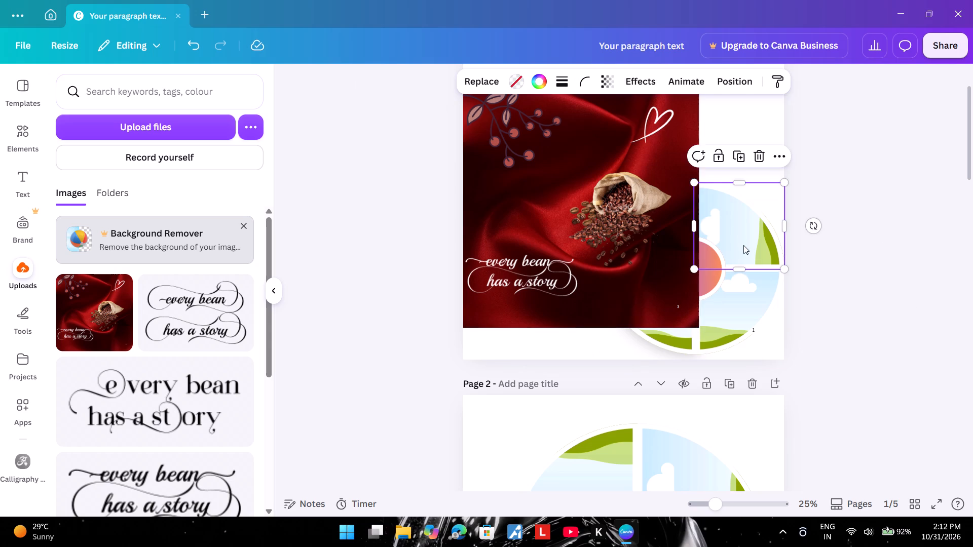
click(774, 155)
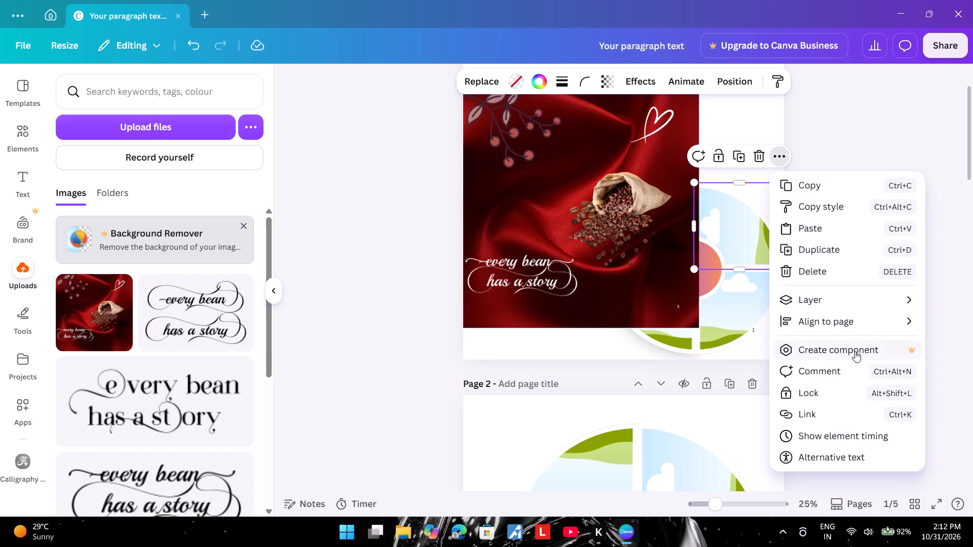
click(848, 291)
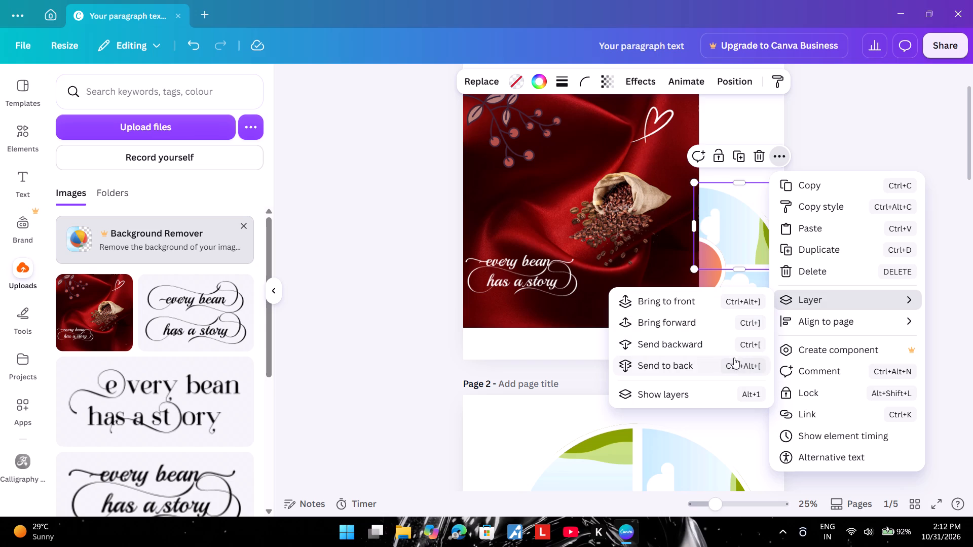
click(715, 301)
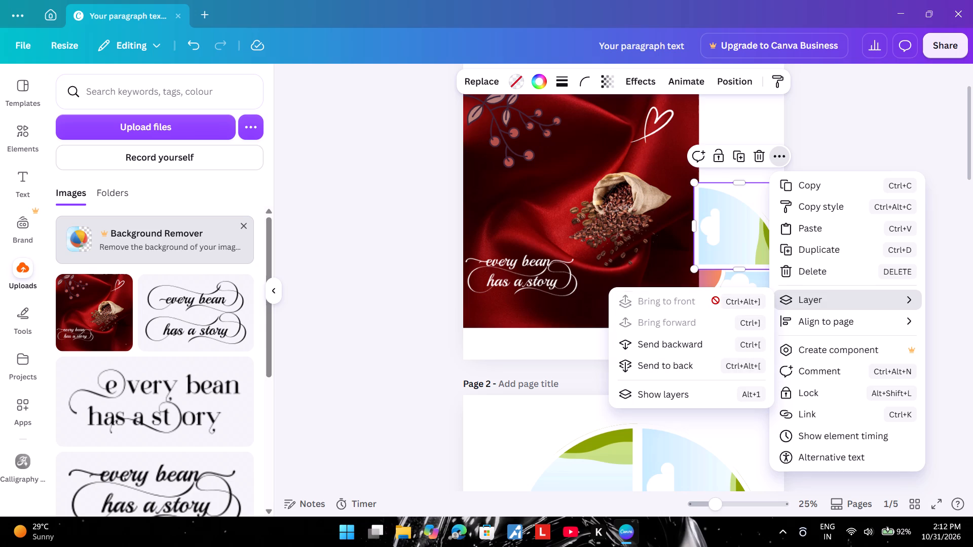
click(885, 127)
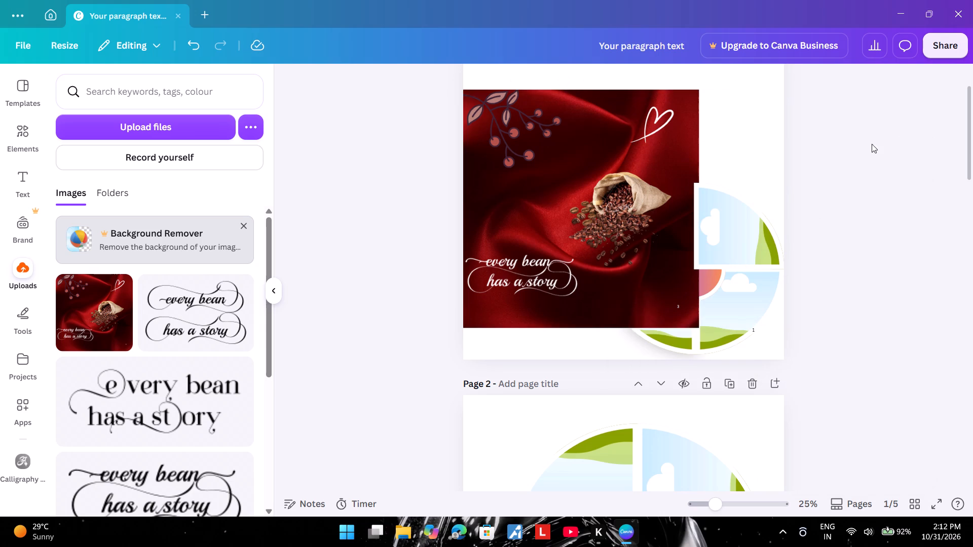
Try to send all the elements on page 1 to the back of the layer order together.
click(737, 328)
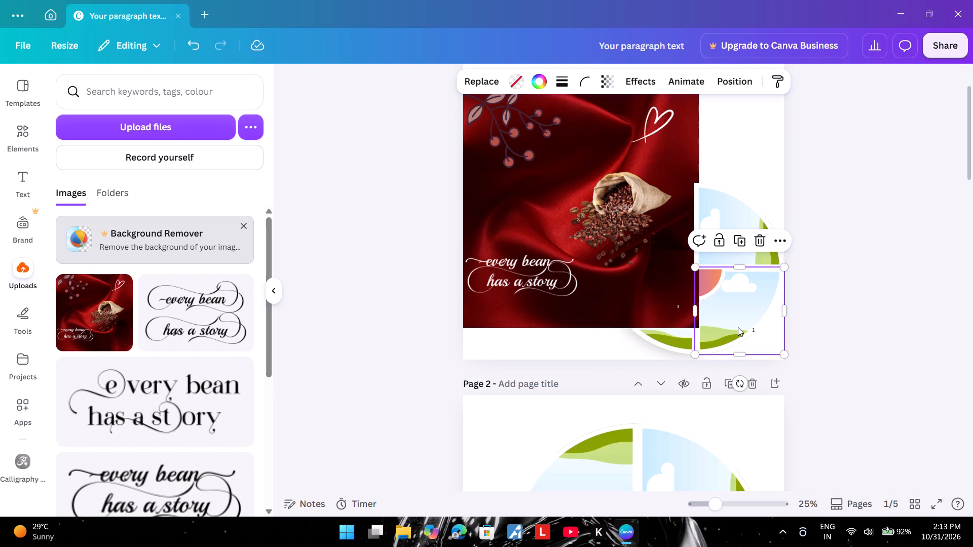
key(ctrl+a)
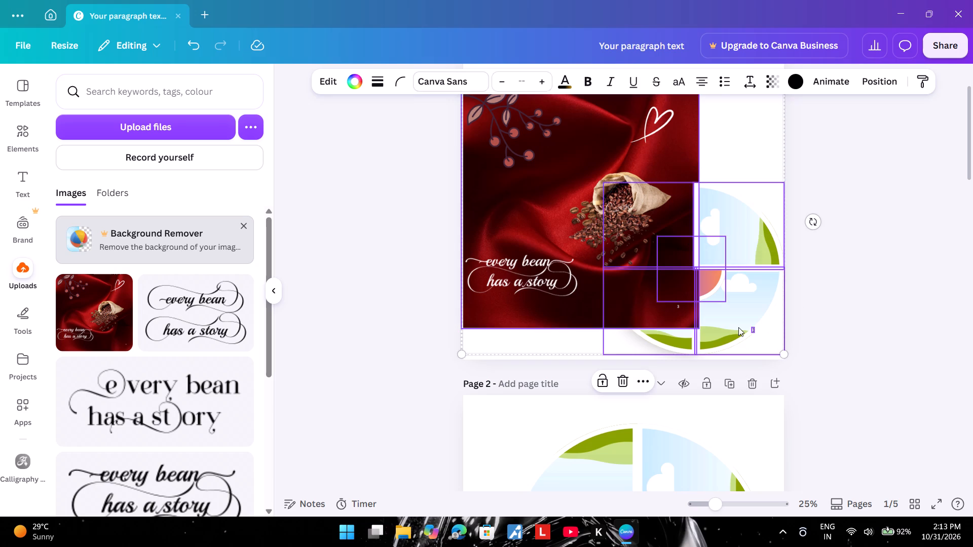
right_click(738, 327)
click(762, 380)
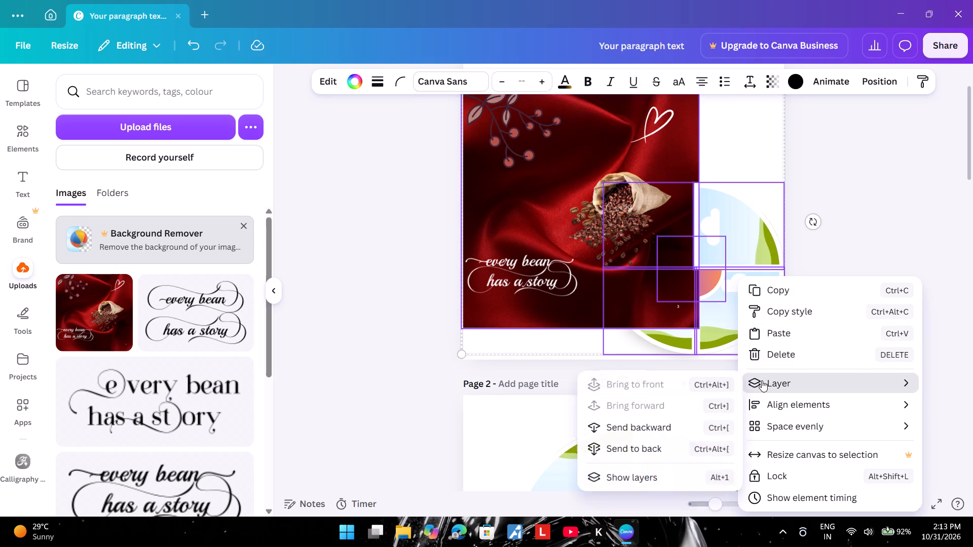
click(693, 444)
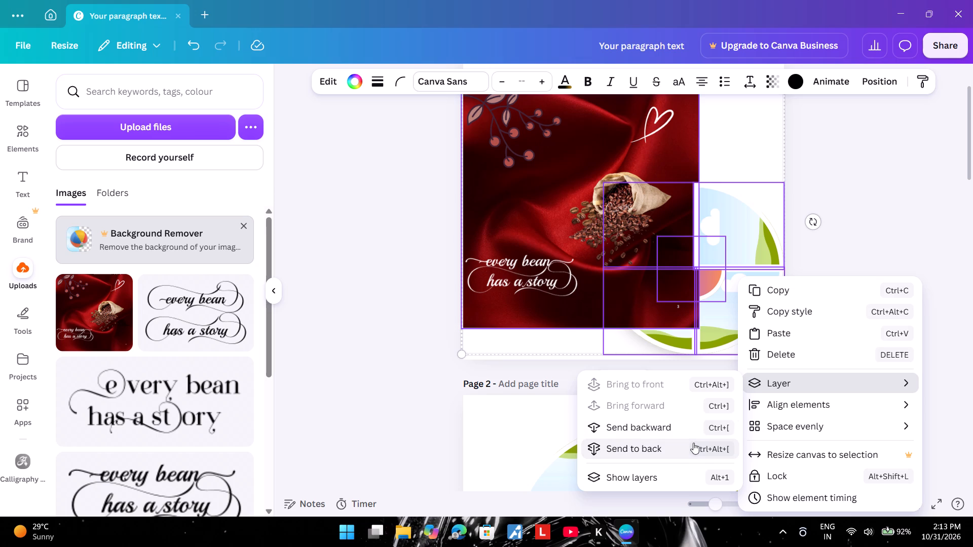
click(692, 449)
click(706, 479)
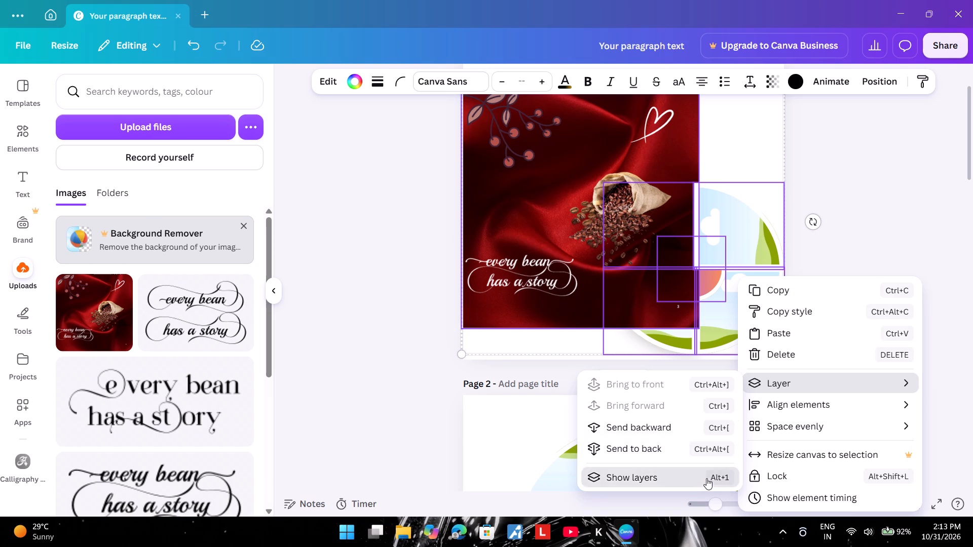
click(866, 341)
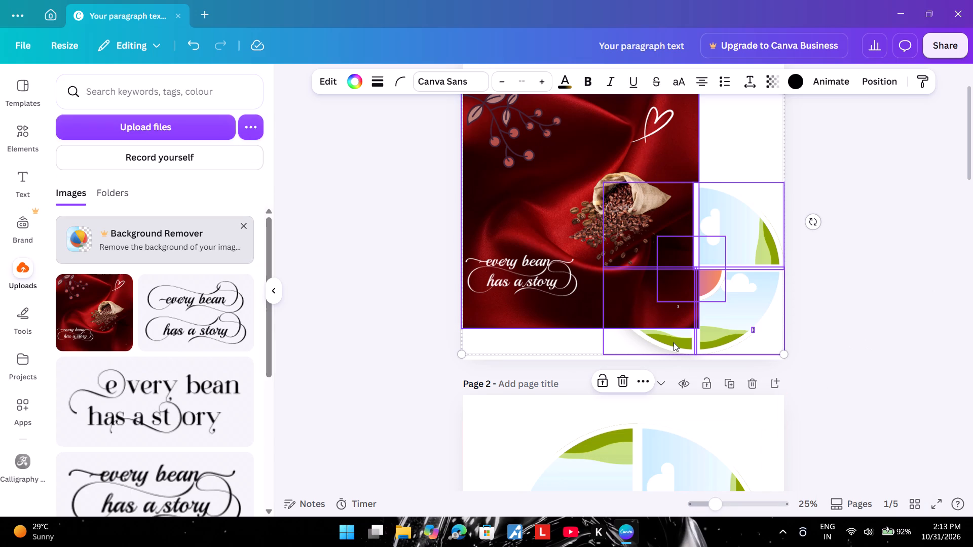
Bring the circle's lower-left quarter frame to the front.
click(673, 342)
click(676, 333)
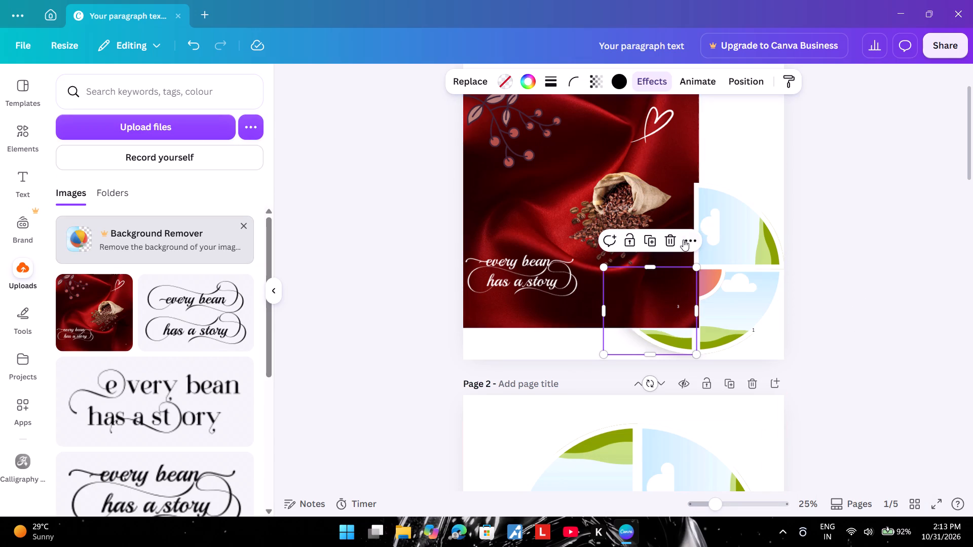
click(684, 237)
click(734, 381)
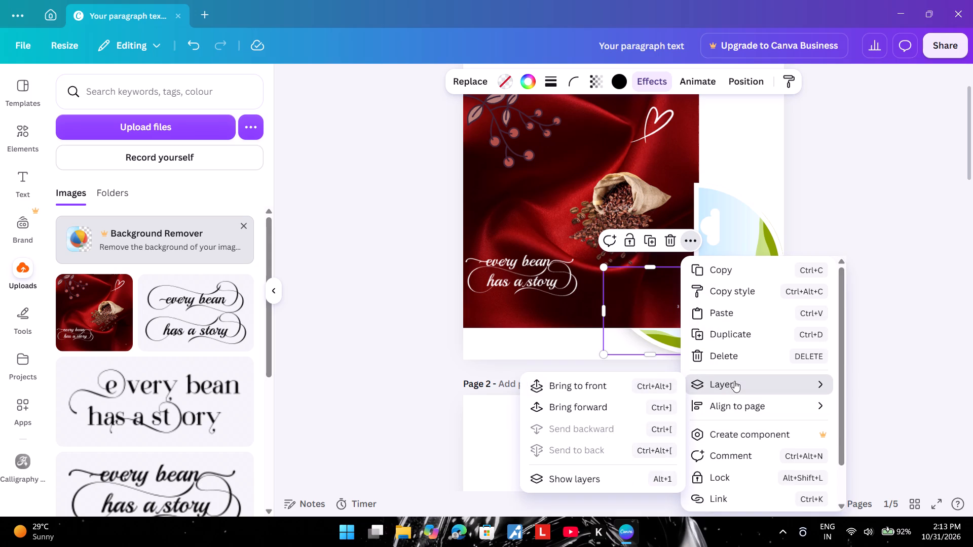
click(652, 388)
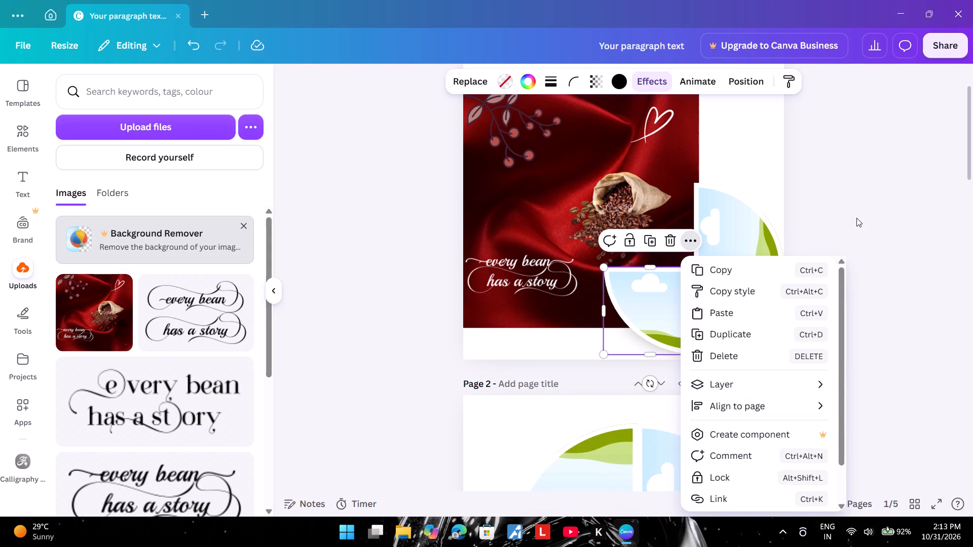
click(858, 217)
Move the large red coffee-bean image partly off page 1's left edge to uncover the upper-left quarter frame.
click(675, 245)
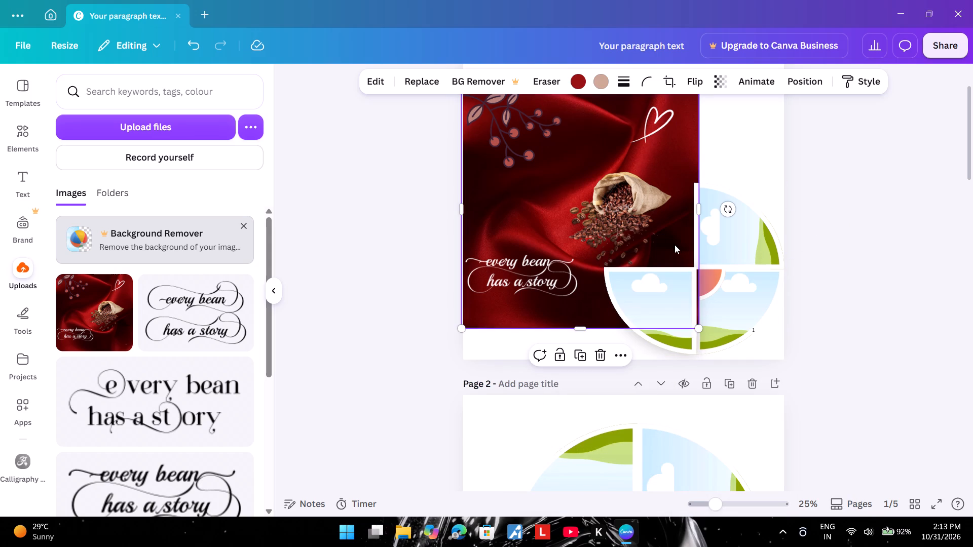
click(955, 305)
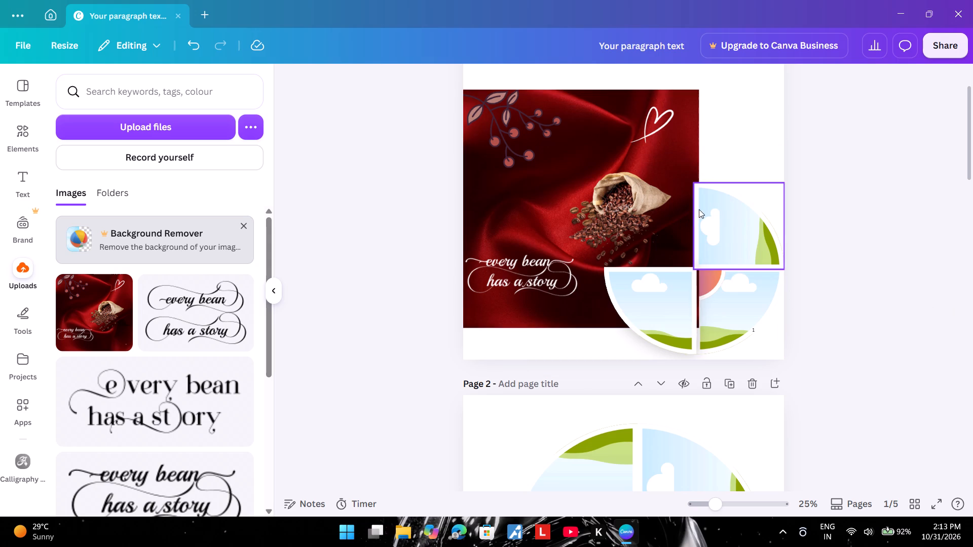
drag(646, 210, 612, 216)
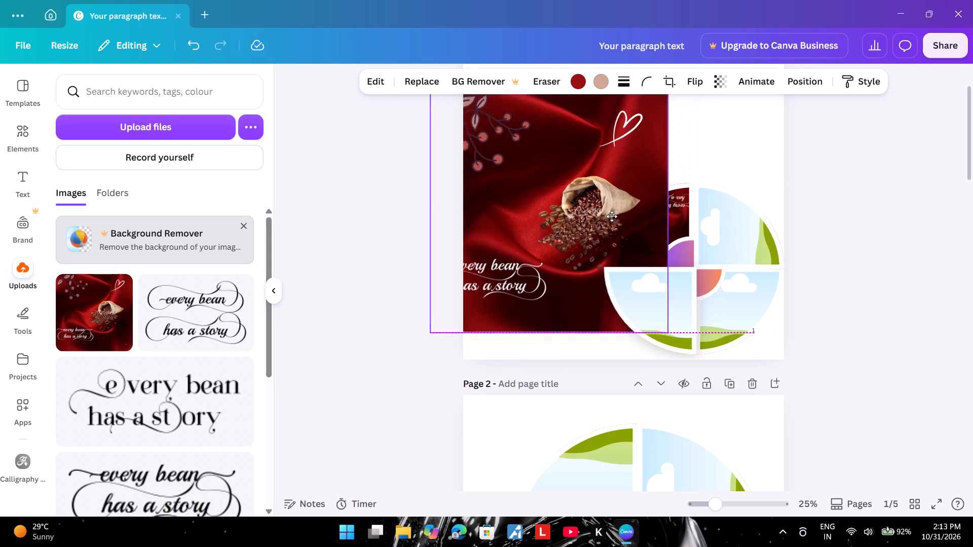
drag(612, 216, 574, 219)
Bring the circle's image-filled upper-left quarter frame to the front.
click(663, 231)
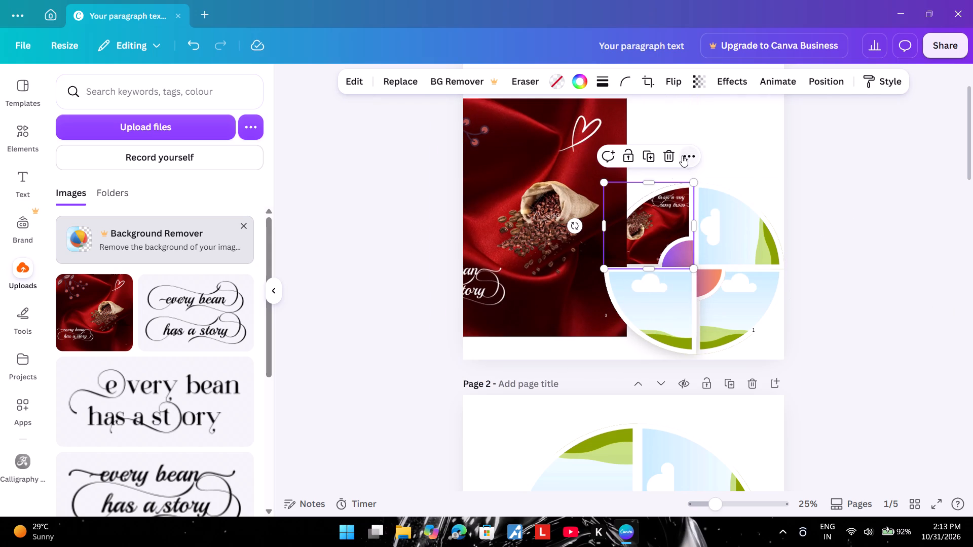
click(683, 155)
click(761, 290)
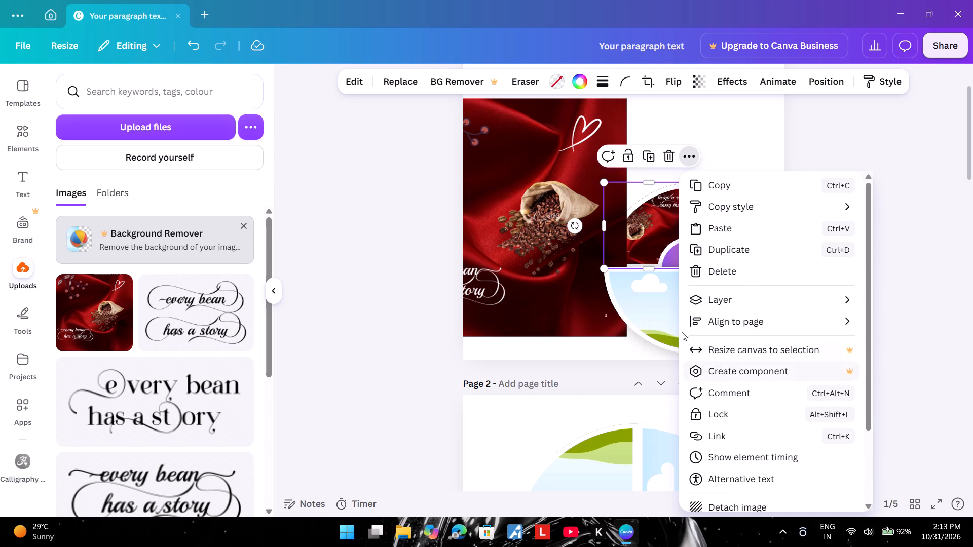
click(745, 285)
click(743, 290)
click(647, 301)
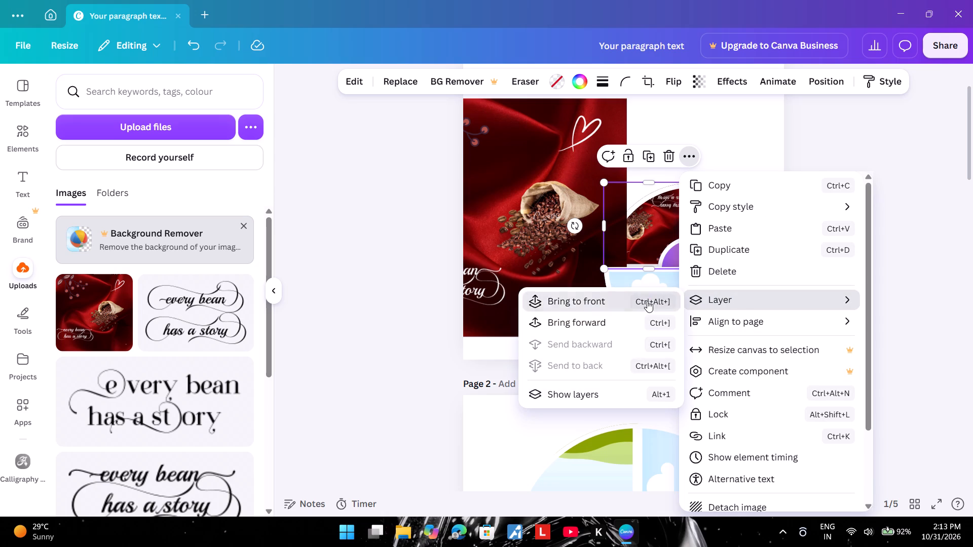
click(922, 282)
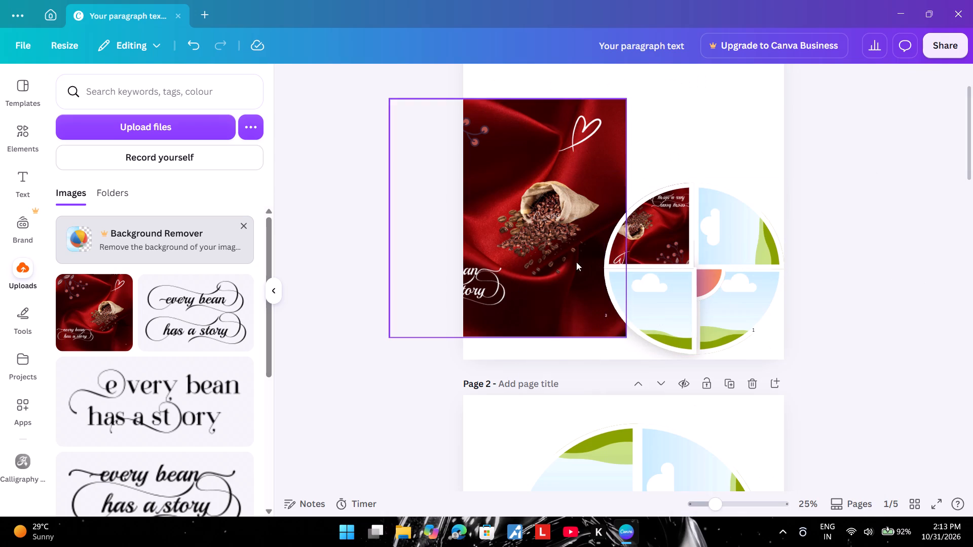
Place the large red coffee-bean image into the circle's upper-left quarter frame.
drag(555, 253, 680, 258)
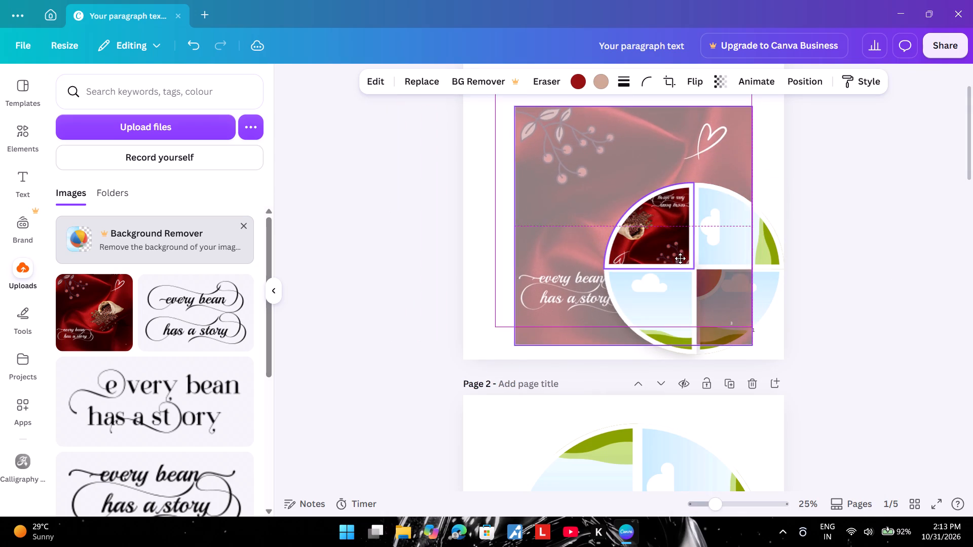
drag(680, 258, 665, 254)
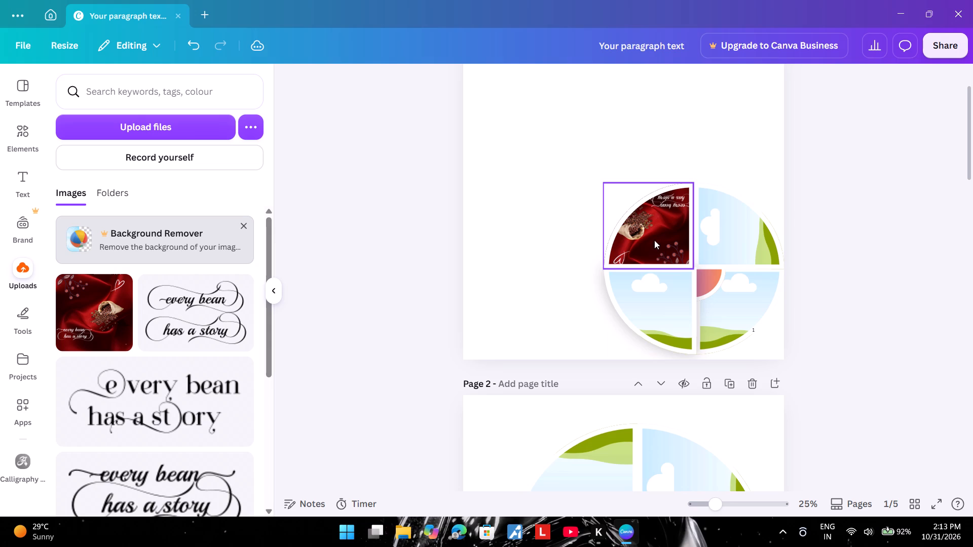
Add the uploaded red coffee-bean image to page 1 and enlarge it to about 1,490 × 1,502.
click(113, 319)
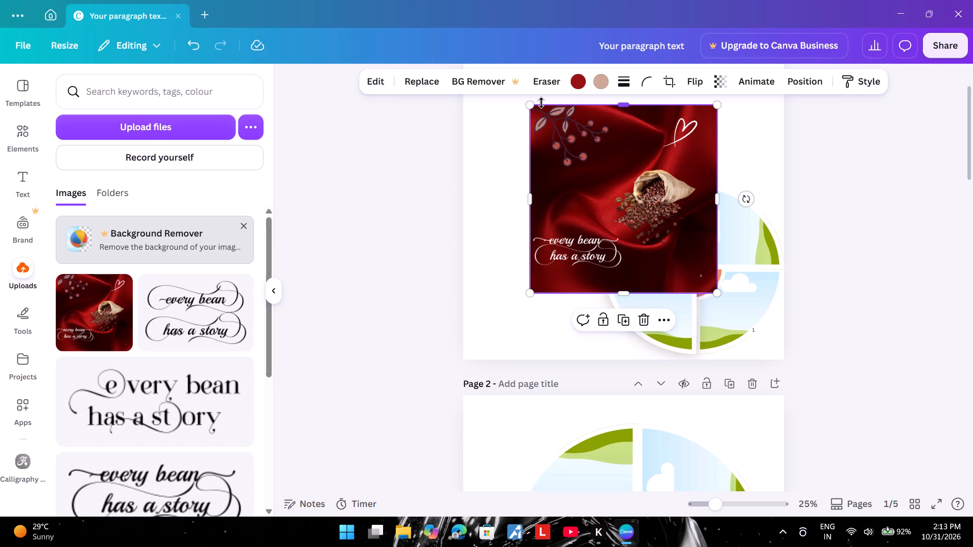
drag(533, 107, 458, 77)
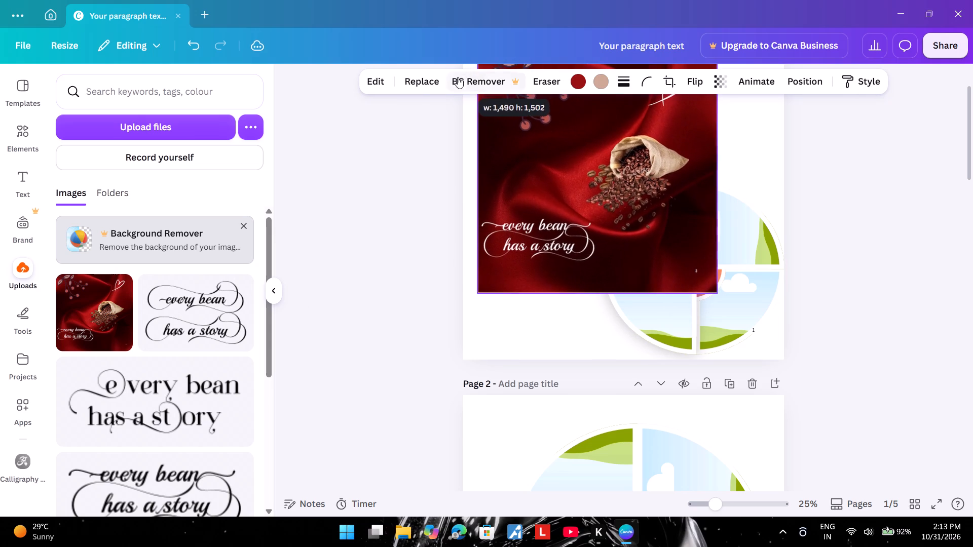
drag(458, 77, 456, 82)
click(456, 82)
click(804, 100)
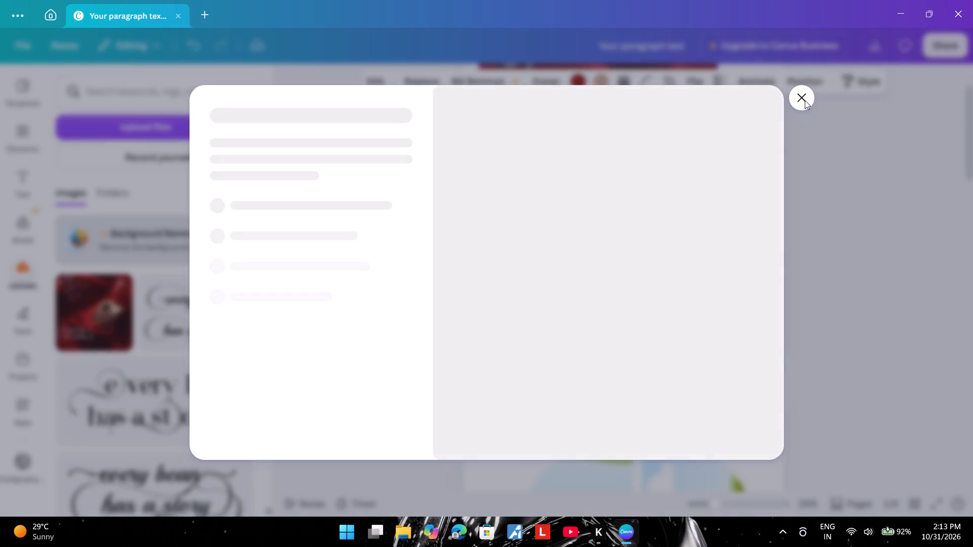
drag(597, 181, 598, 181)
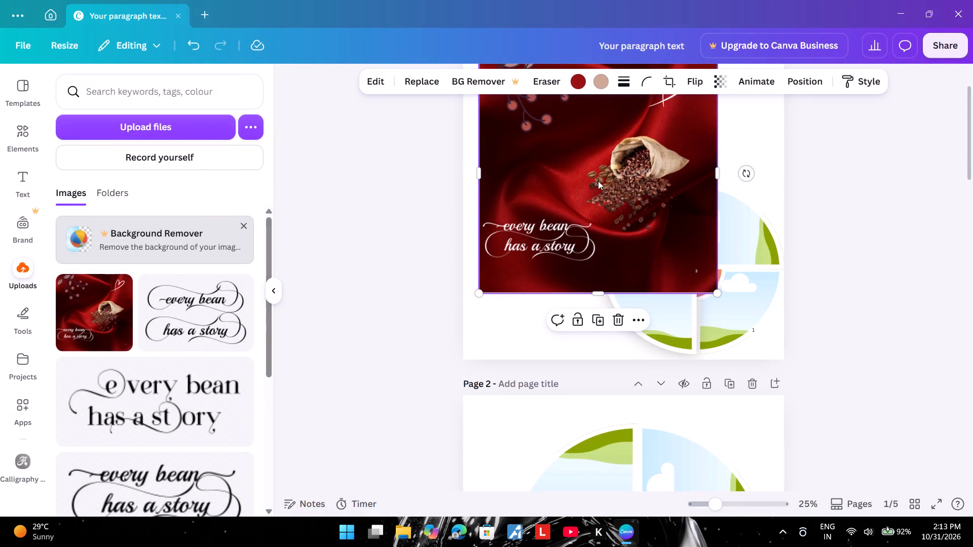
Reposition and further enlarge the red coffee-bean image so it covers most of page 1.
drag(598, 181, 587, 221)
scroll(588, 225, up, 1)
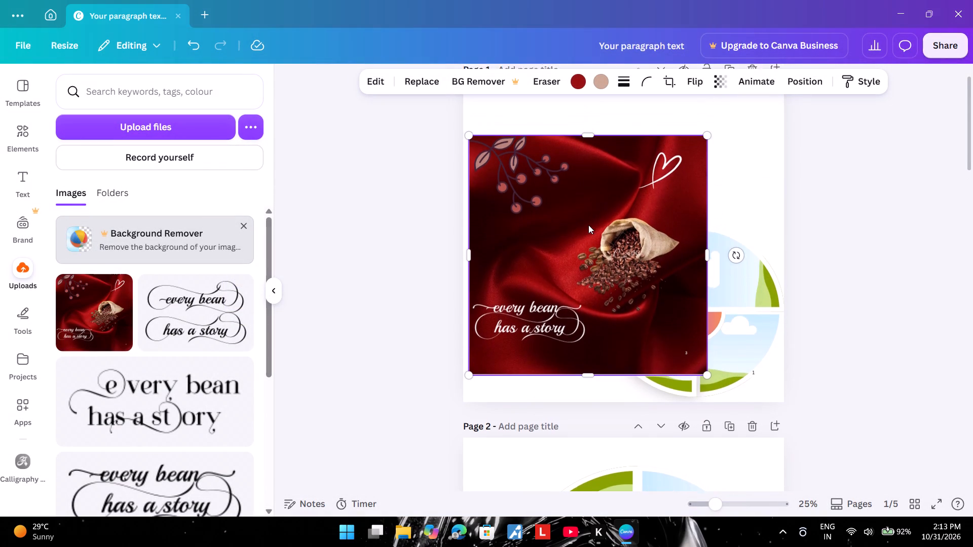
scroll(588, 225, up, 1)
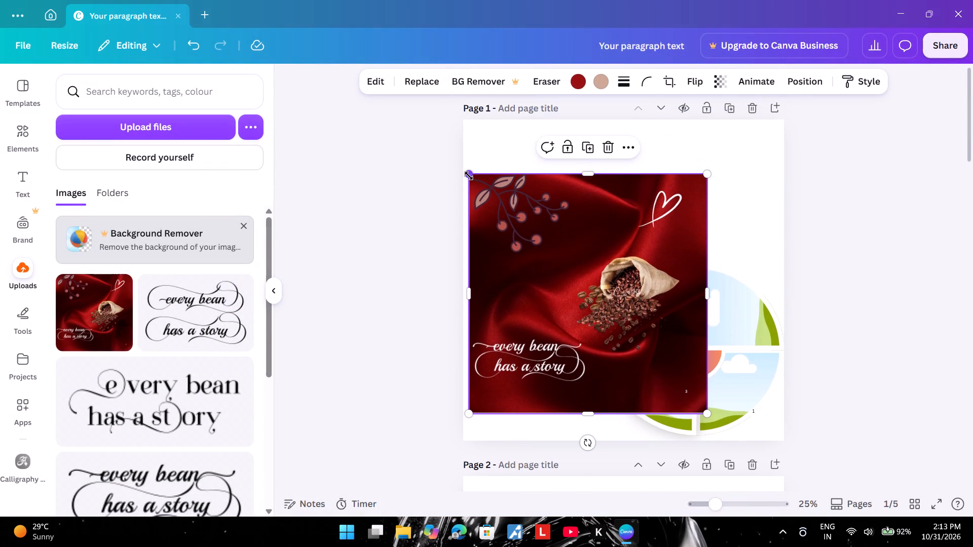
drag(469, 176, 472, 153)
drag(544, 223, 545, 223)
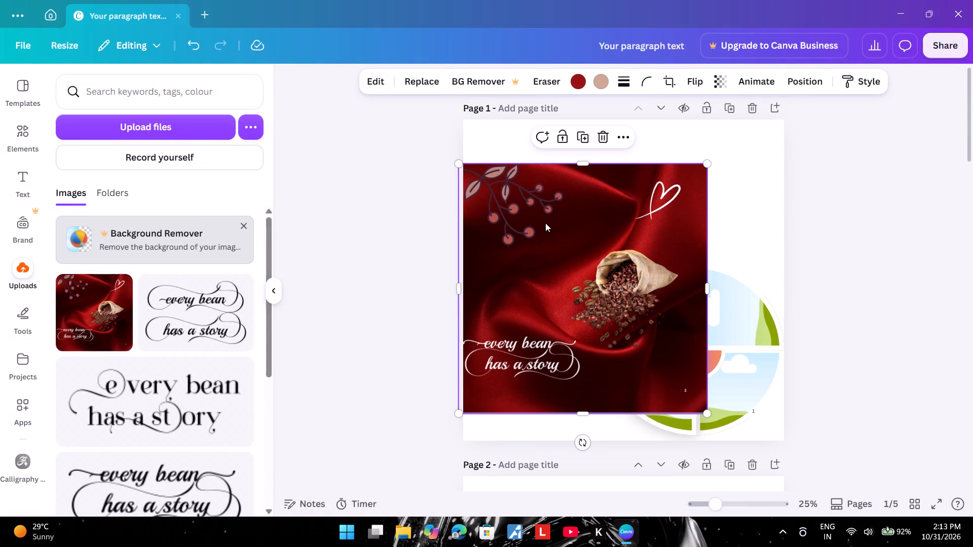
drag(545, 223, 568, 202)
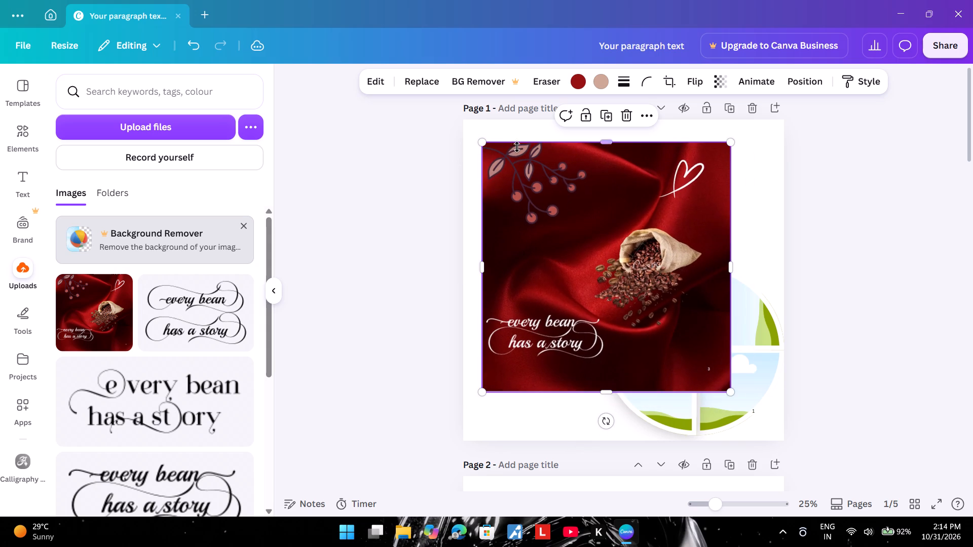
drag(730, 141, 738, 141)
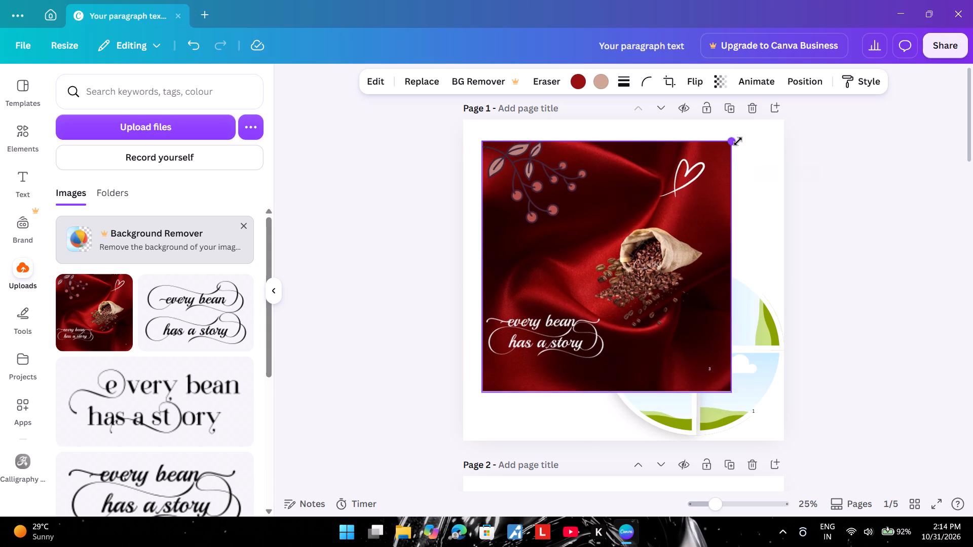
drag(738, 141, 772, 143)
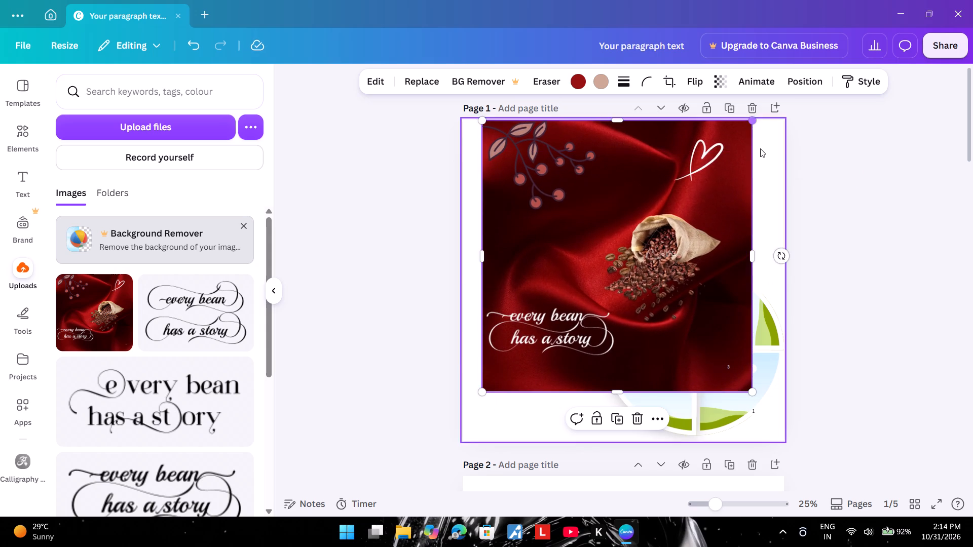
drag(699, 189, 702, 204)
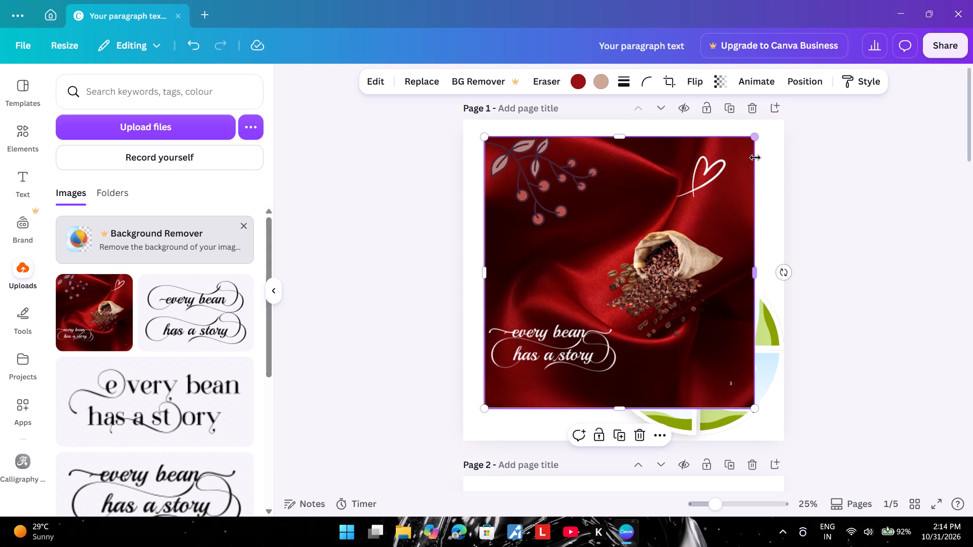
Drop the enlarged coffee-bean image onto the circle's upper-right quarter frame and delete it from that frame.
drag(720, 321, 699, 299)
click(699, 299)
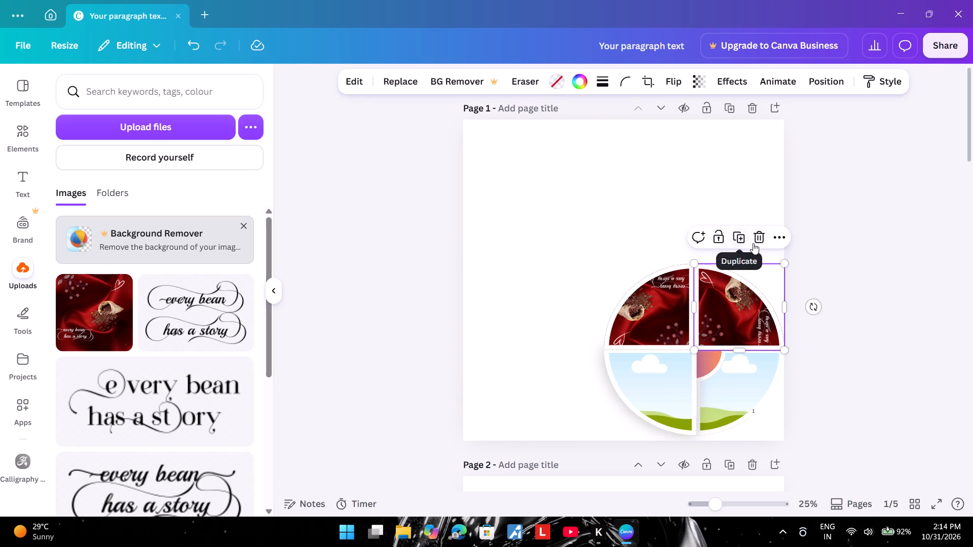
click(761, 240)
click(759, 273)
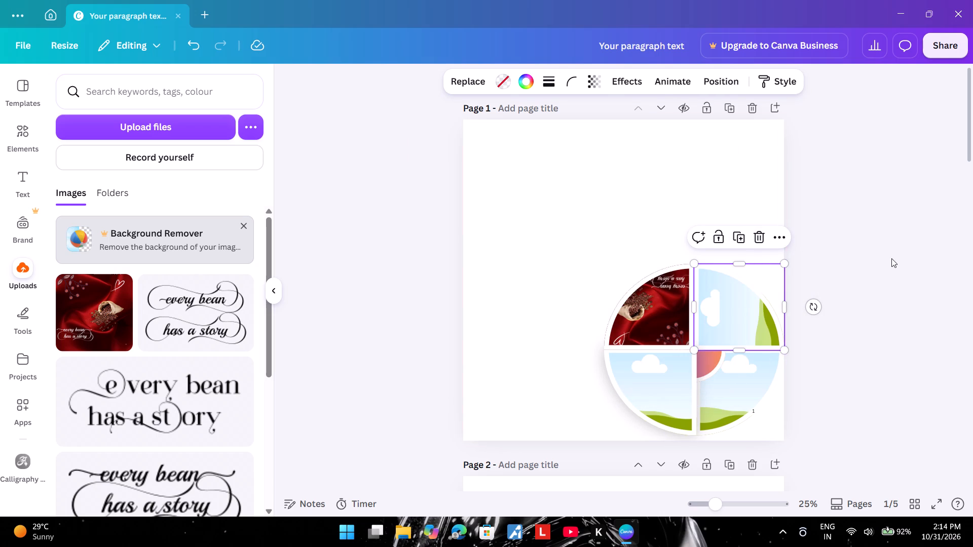
Add the uploaded red coffee-bean image to page 1 and move it toward the page's upper-left area.
click(622, 217)
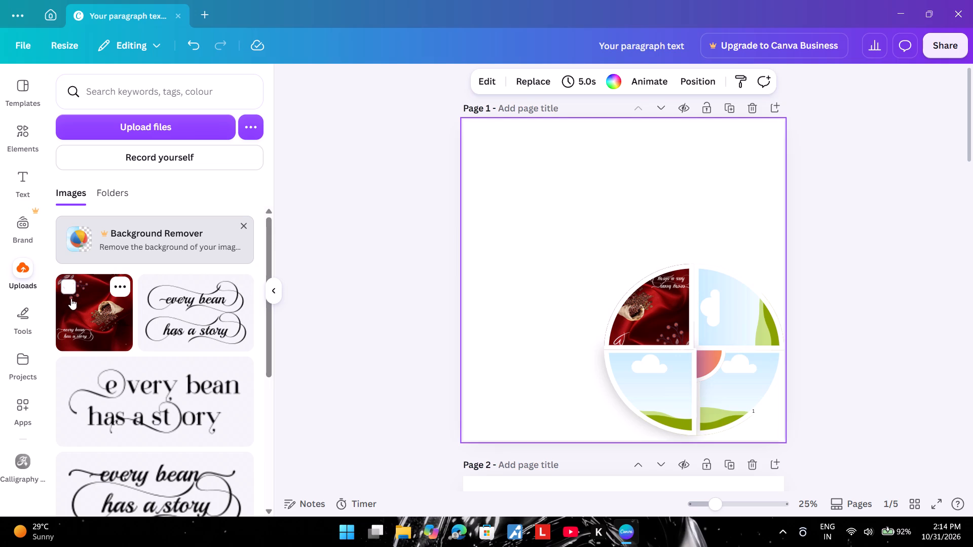
click(81, 303)
drag(587, 223, 574, 201)
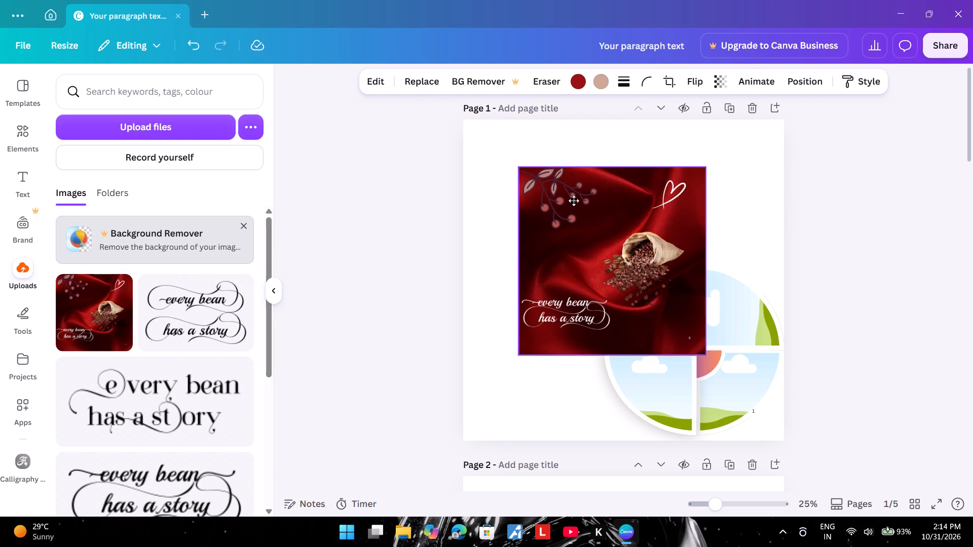
drag(574, 201, 550, 172)
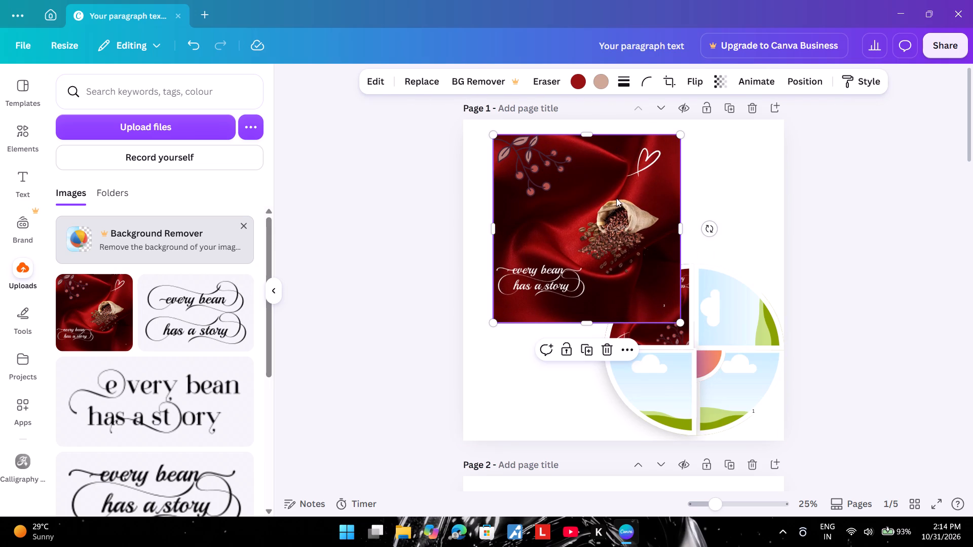
Send the red coffee-bean image to the back of page 1, behind the circle's quarter frames.
right_click(656, 224)
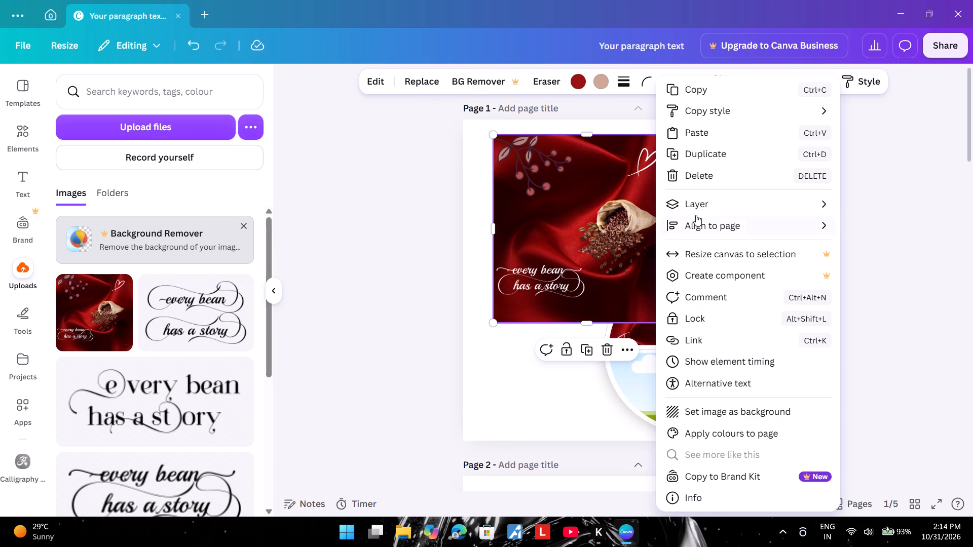
click(705, 210)
right_click(718, 199)
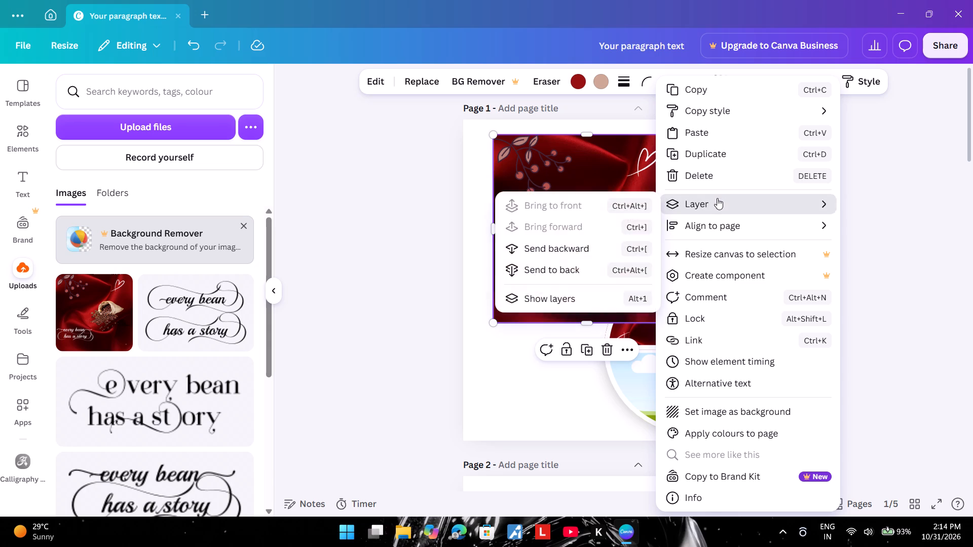
click(715, 207)
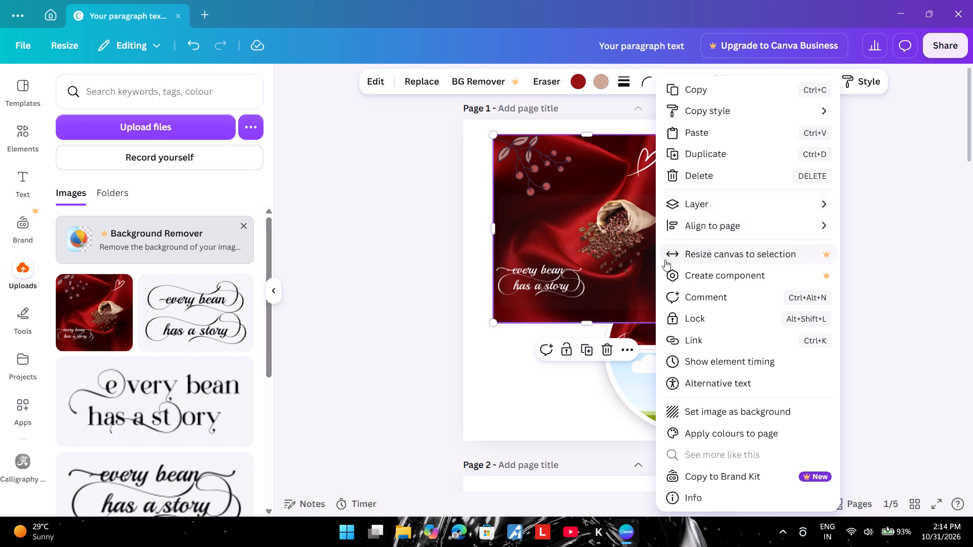
click(711, 206)
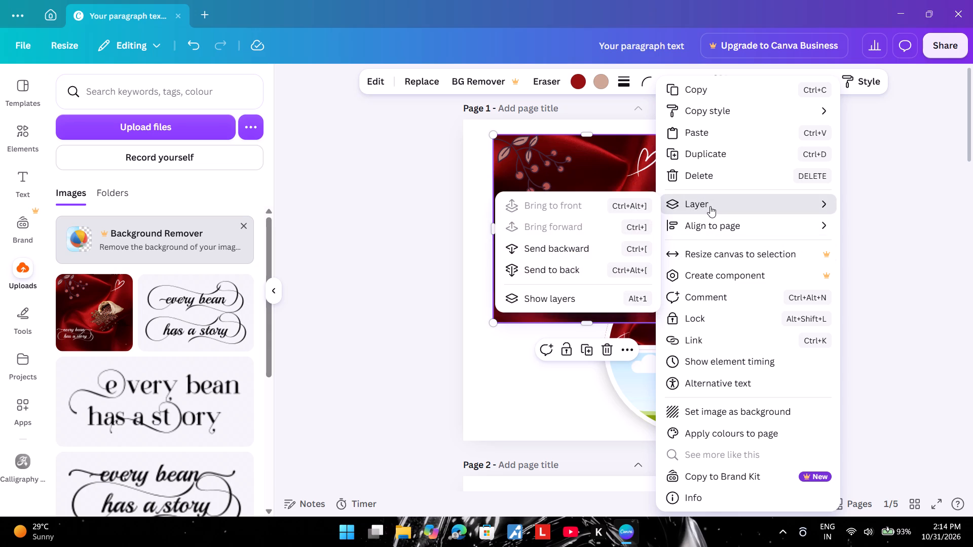
right_click(710, 206)
right_click(710, 206)
click(708, 203)
key(ctrl+alt+bracketleft)
key(ctrl+alt+bracketleft)
key(ctrl+alt+bracketleft)
key(ctrl+alt+bracketleft)
key(ctrl+alt+bracketleft)
key(ctrl+shift+bracketleft)
click(694, 204)
right_click(695, 205)
right_click(696, 205)
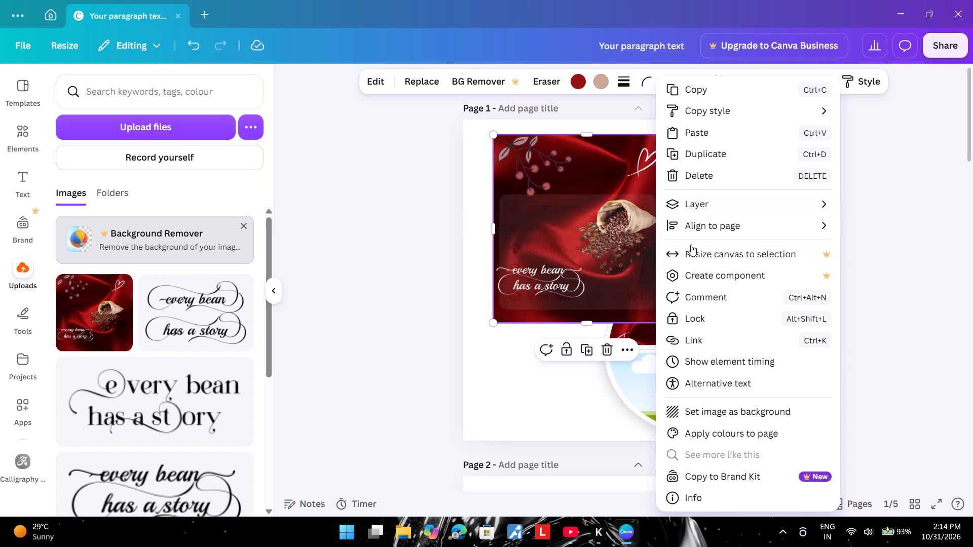
click(728, 197)
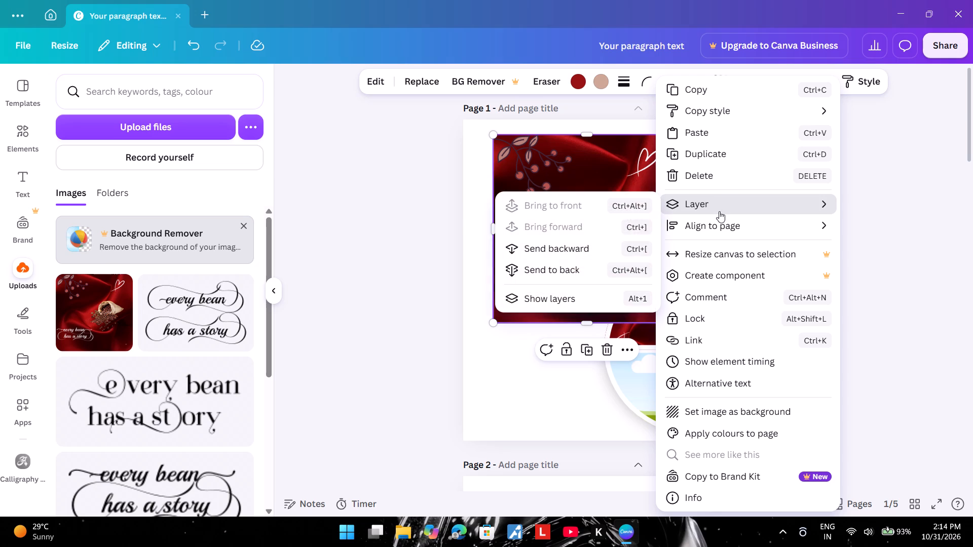
click(833, 202)
drag(834, 201, 825, 198)
double_click(823, 198)
click(712, 205)
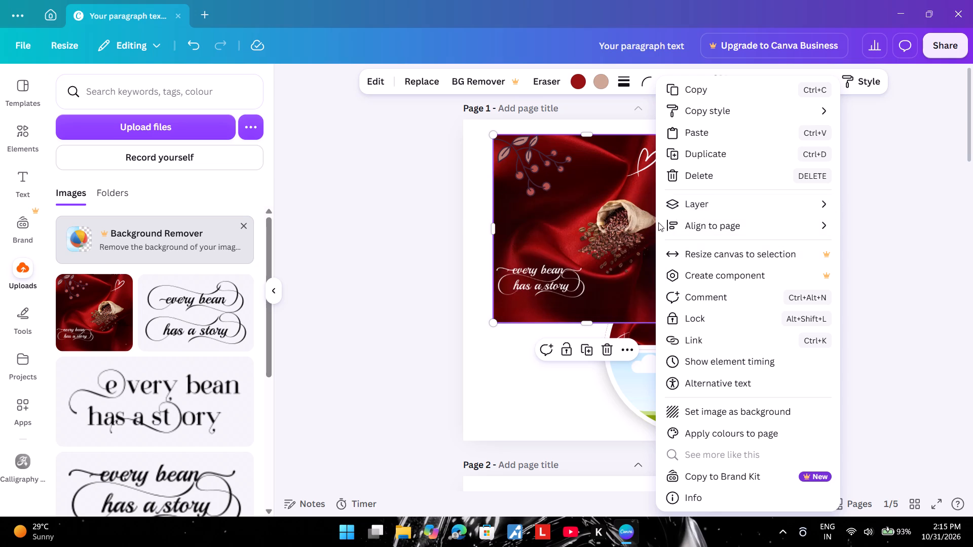
click(669, 200)
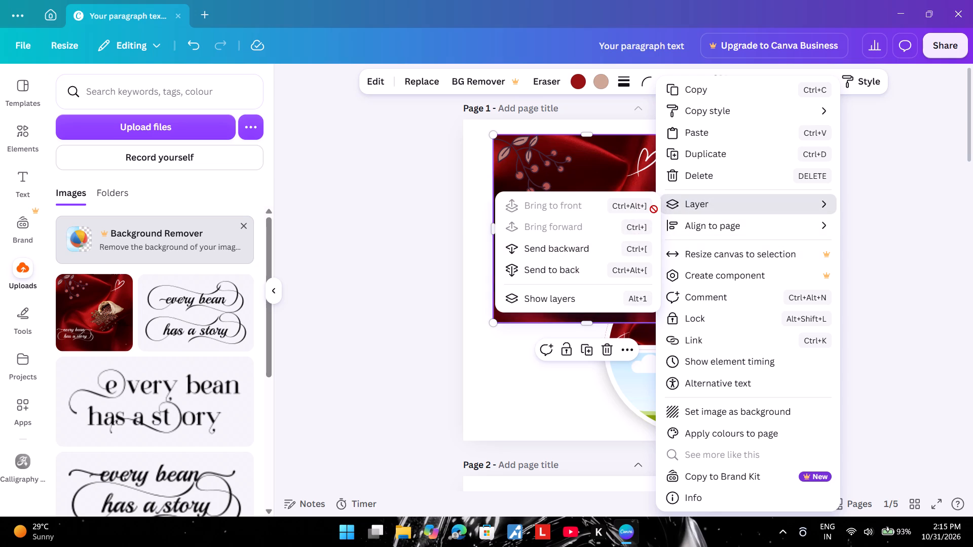
click(640, 261)
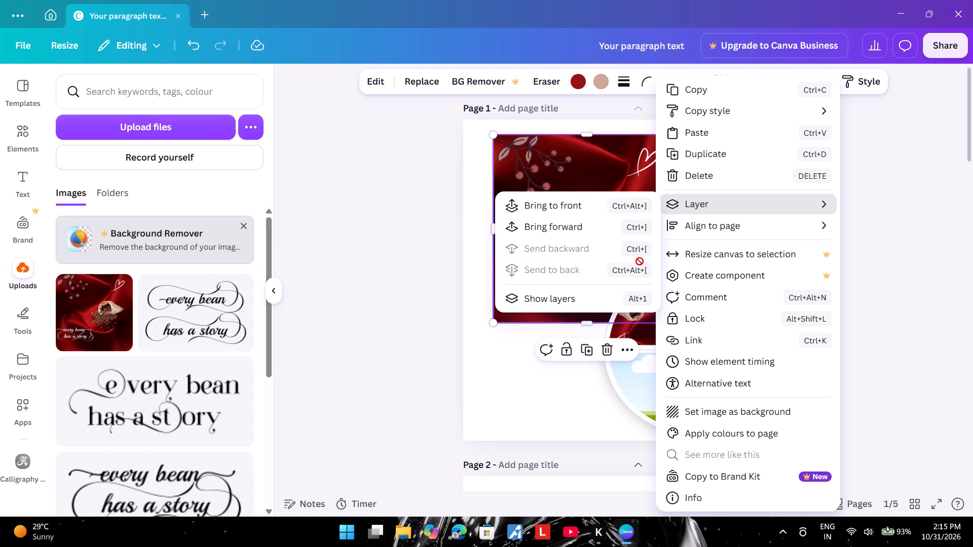
click(922, 231)
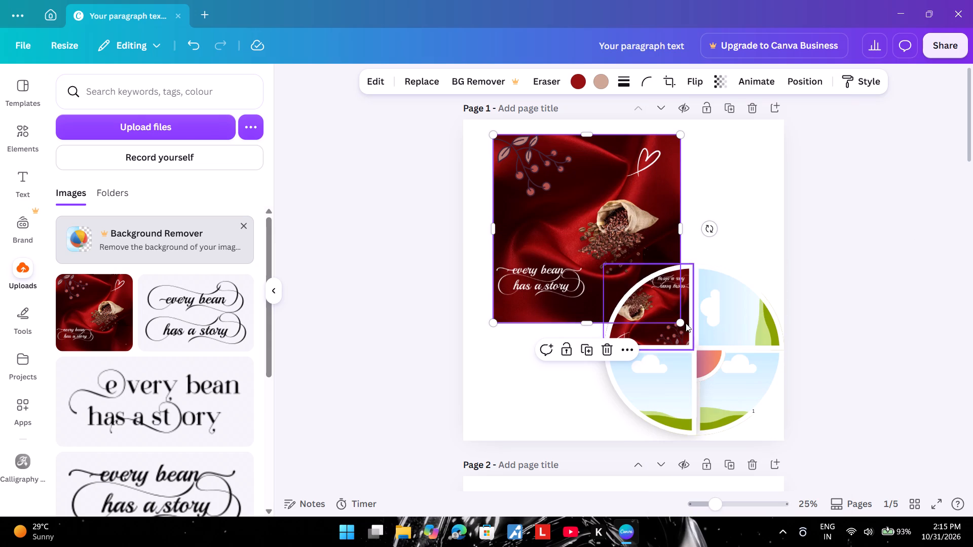
Enlarge the red coffee-bean image to about 1,811 × 1,825, extending it to page 1's right edge.
drag(680, 323, 770, 442)
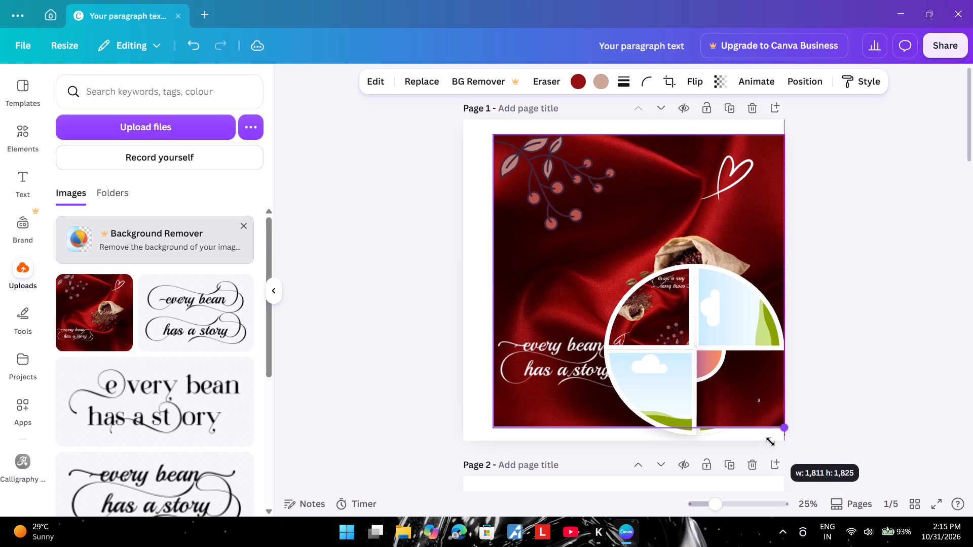
drag(770, 442, 770, 441)
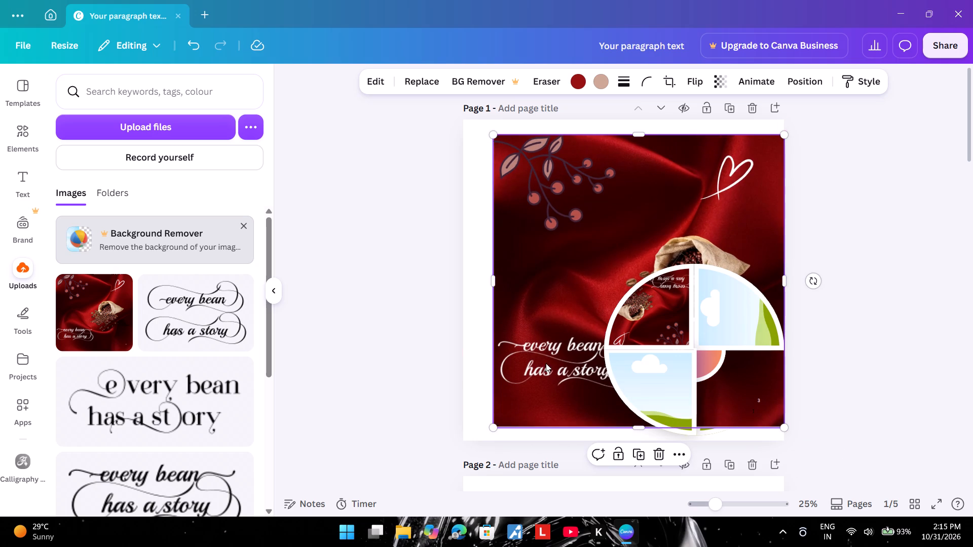
Centre the red coffee-bean image on page 1, and enlarge it to reach the page's upper-left corner.
click(554, 347)
drag(626, 254, 614, 253)
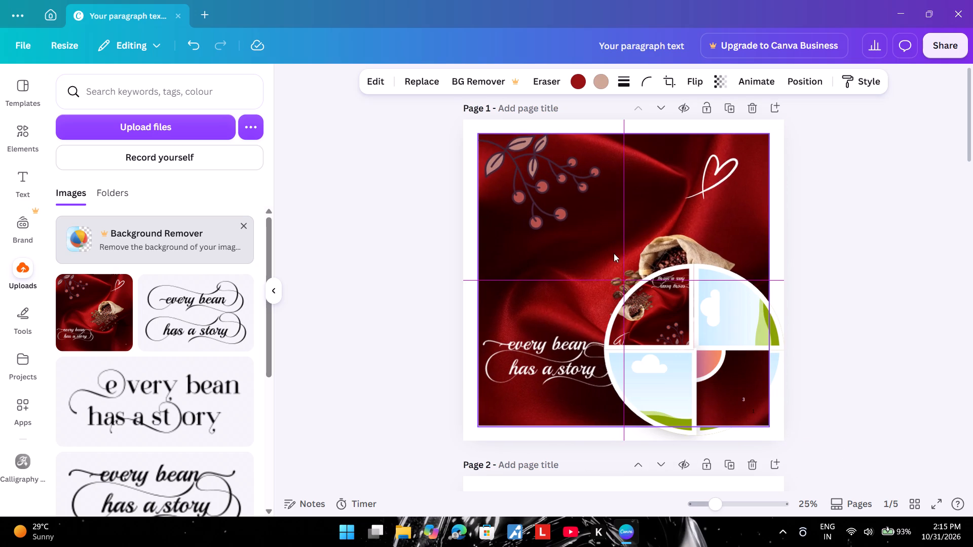
drag(477, 134, 466, 119)
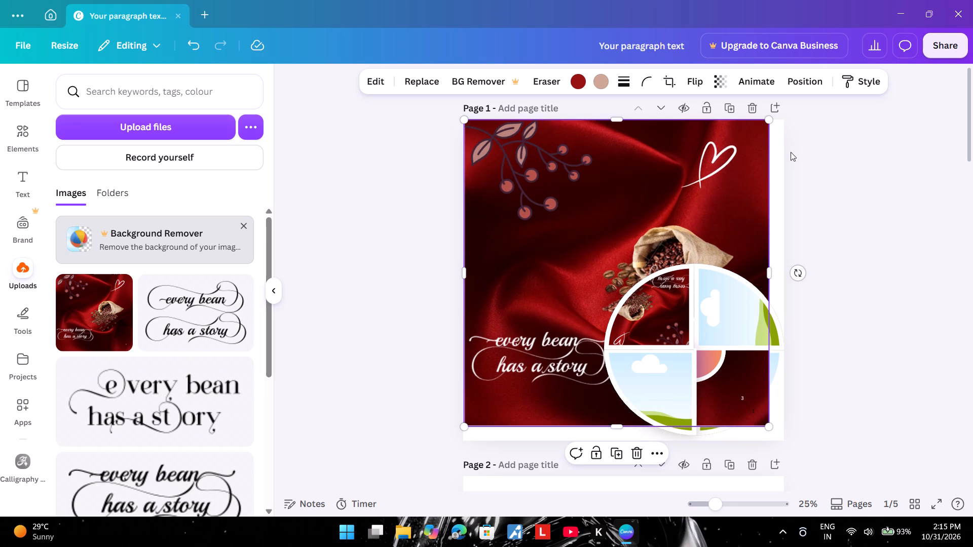
Shift the red coffee-bean image slightly down, and enlarge it from its lower corners to span nearly page 1's full width.
click(622, 248)
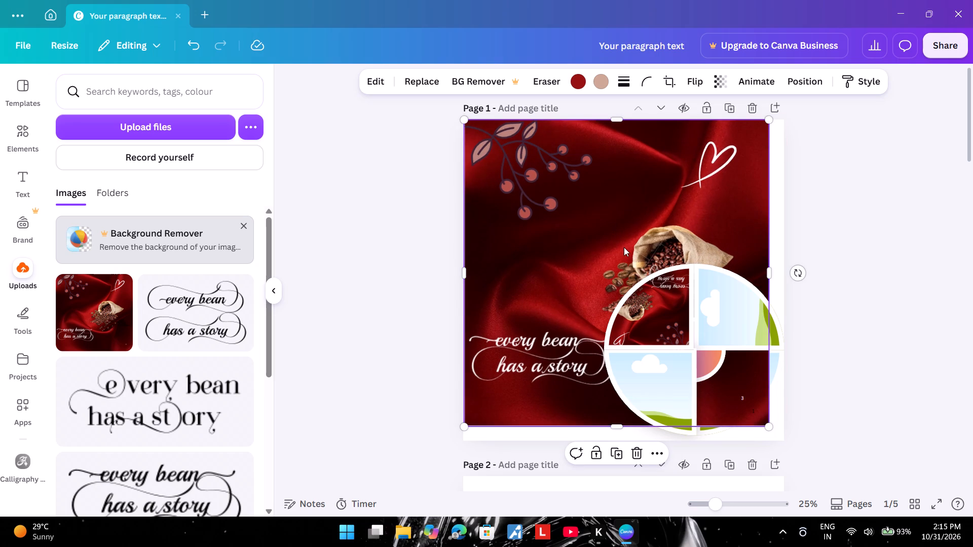
click(625, 247)
click(590, 226)
drag(573, 217, 582, 219)
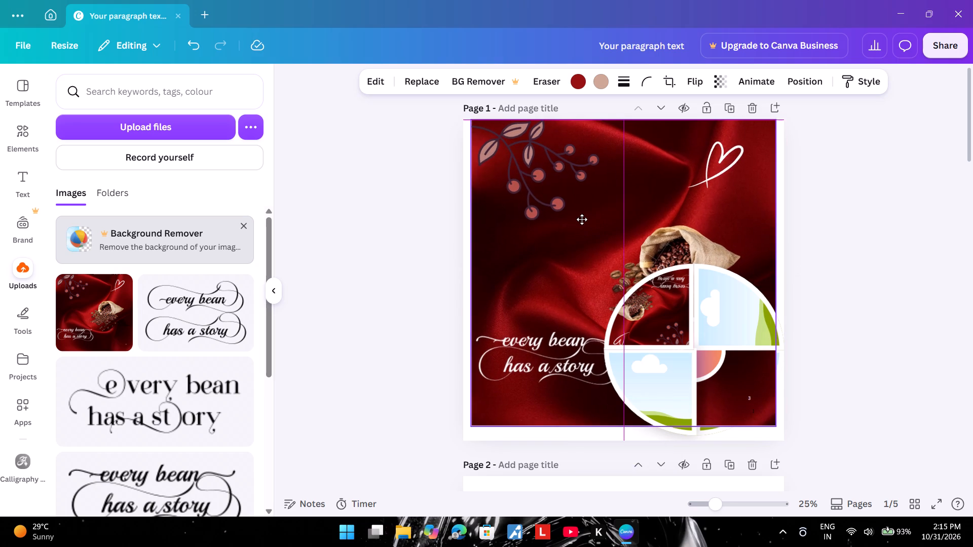
drag(582, 219, 579, 226)
click(469, 437)
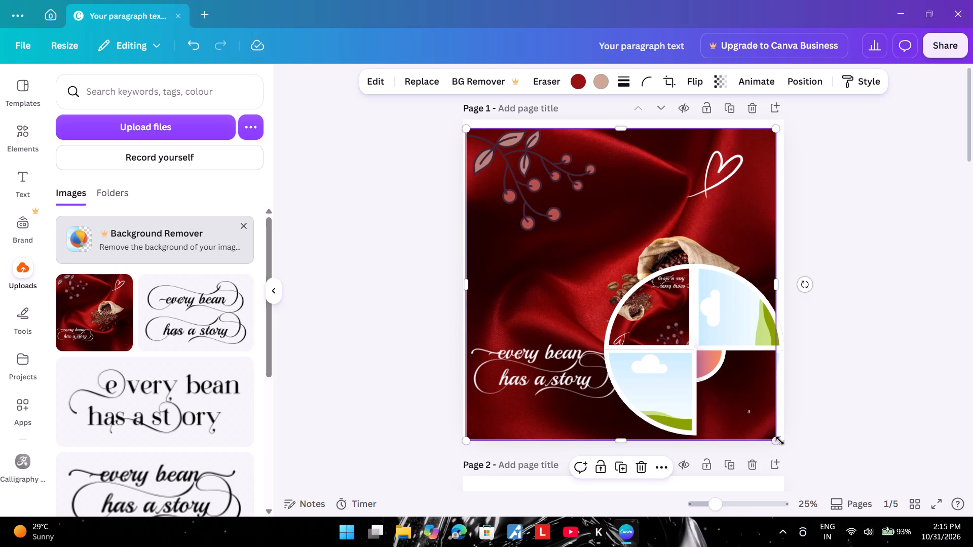
drag(780, 441, 791, 439)
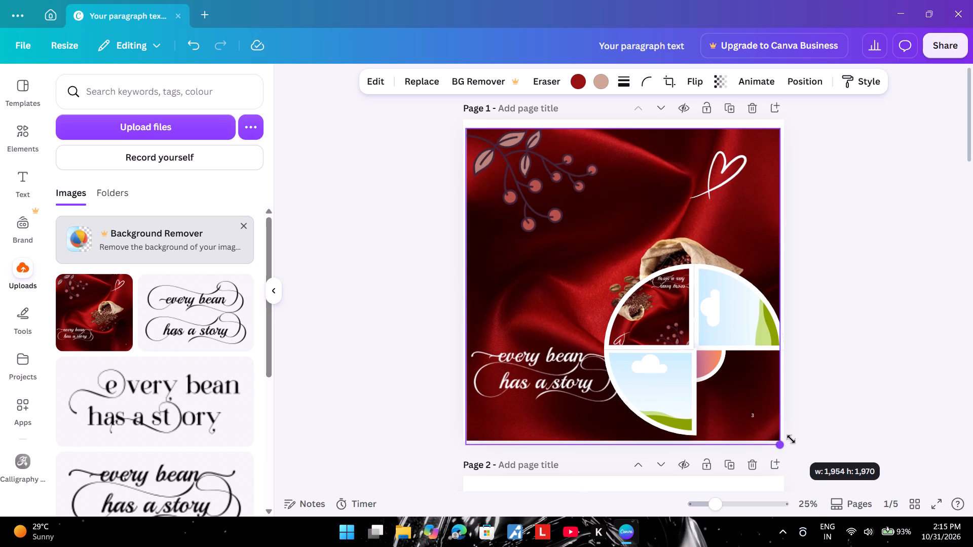
drag(791, 439, 796, 438)
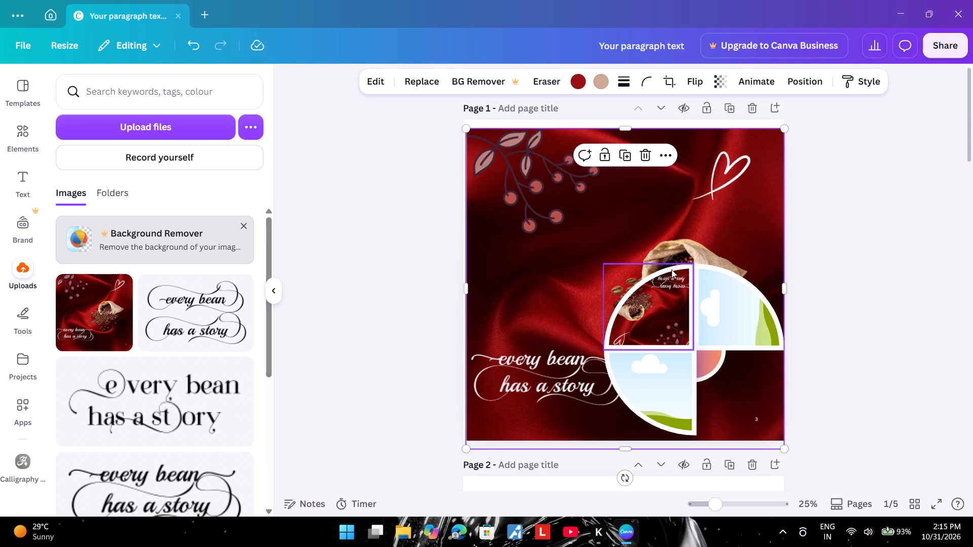
Move the enlarged coffee-bean image up so it covers page 1 from top to bottom, and deselect it.
click(597, 221)
drag(597, 219, 600, 214)
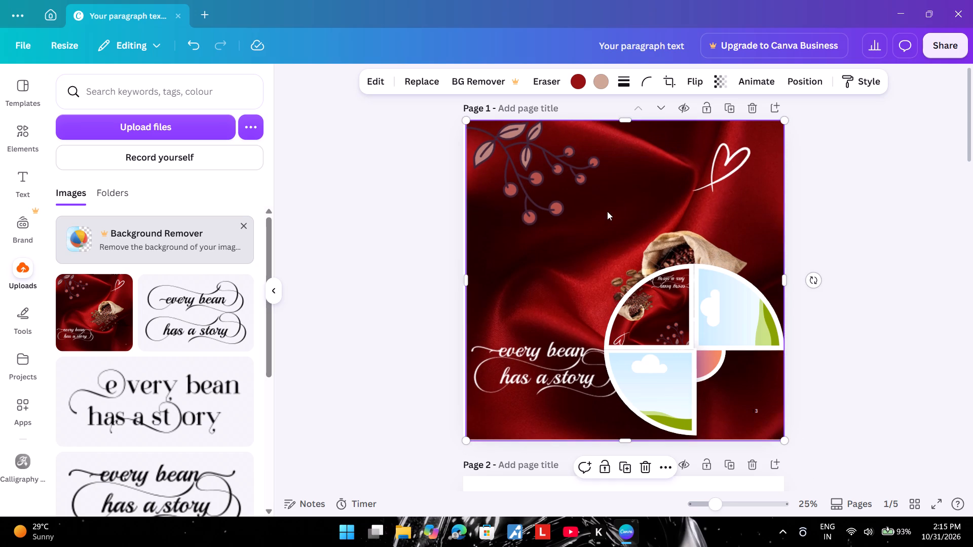
click(906, 170)
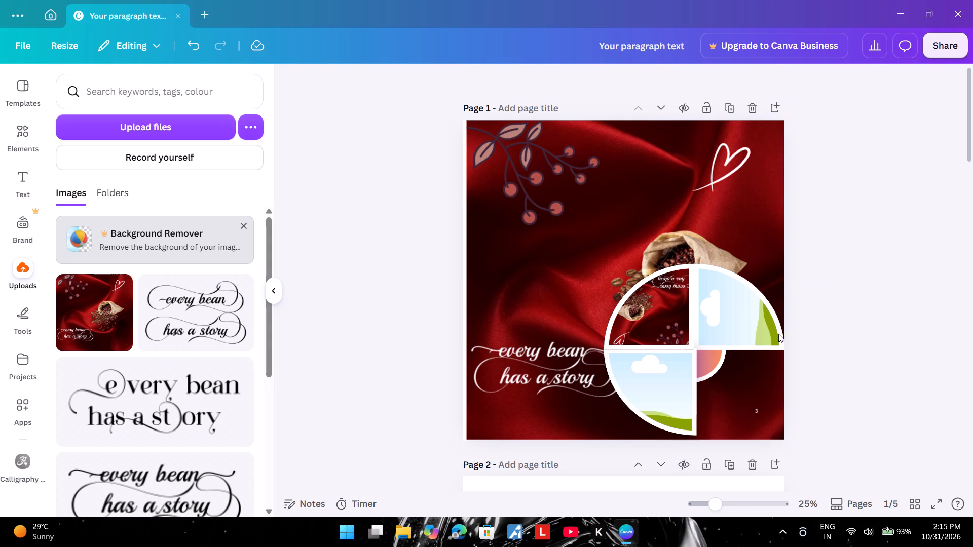
Select the circle's upper-left quarter frame containing the coffee-bean image.
click(646, 304)
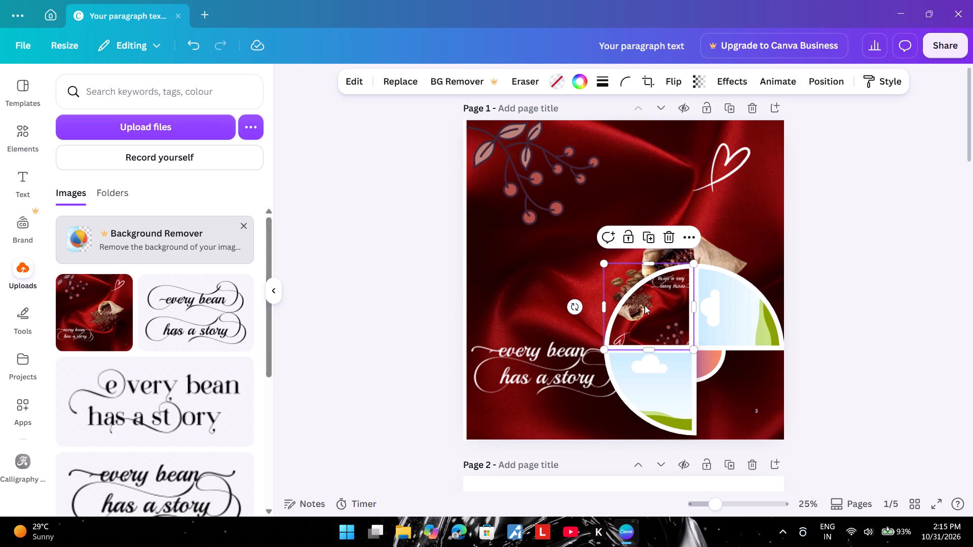
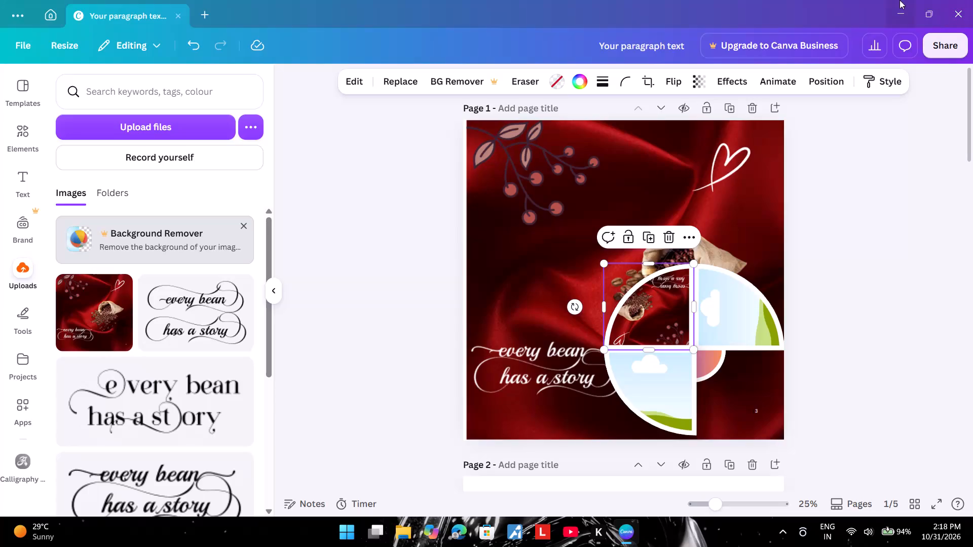
Bring the small purple-orange gradient circle to the front and centre it over the meeting point of page 1's quarter frames.
double_click(741, 408)
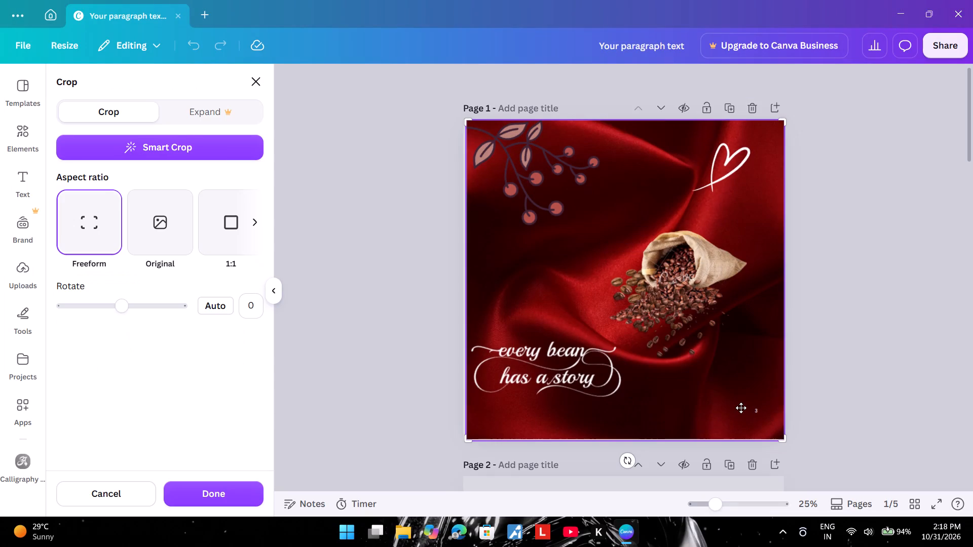
click(853, 326)
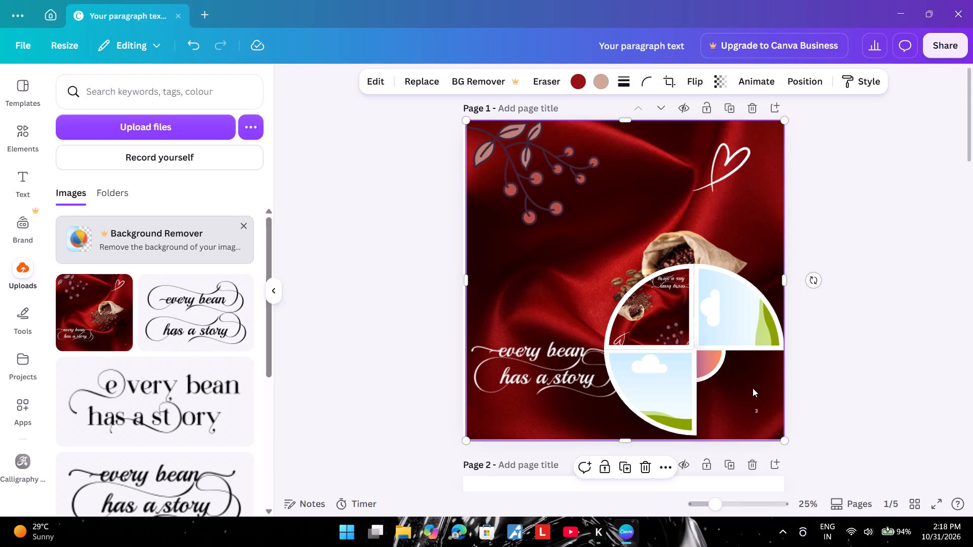
click(705, 364)
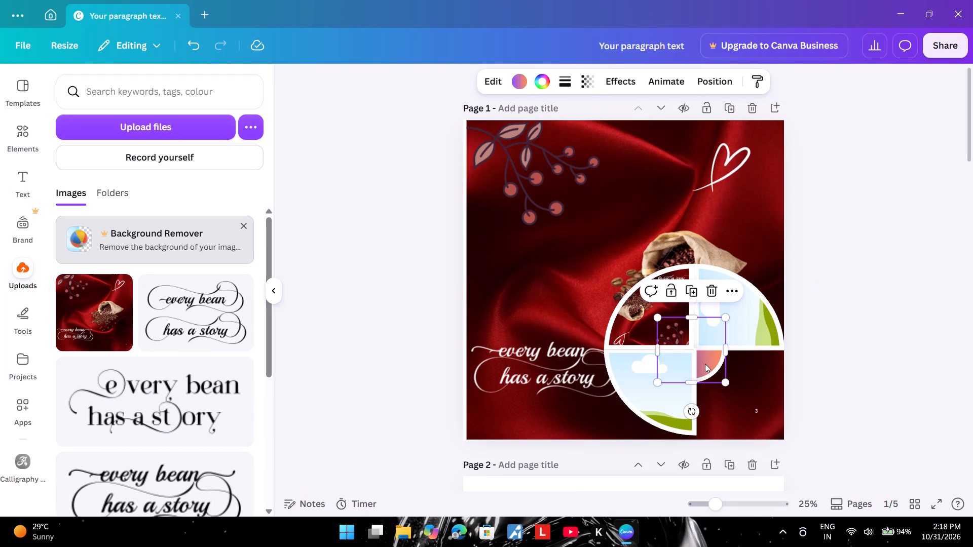
drag(705, 364, 720, 383)
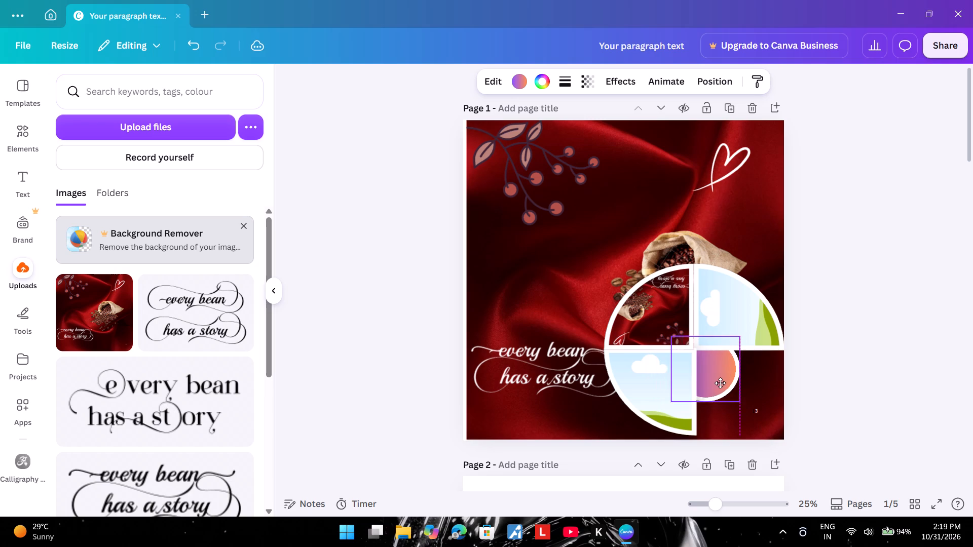
drag(720, 383, 721, 381)
click(739, 303)
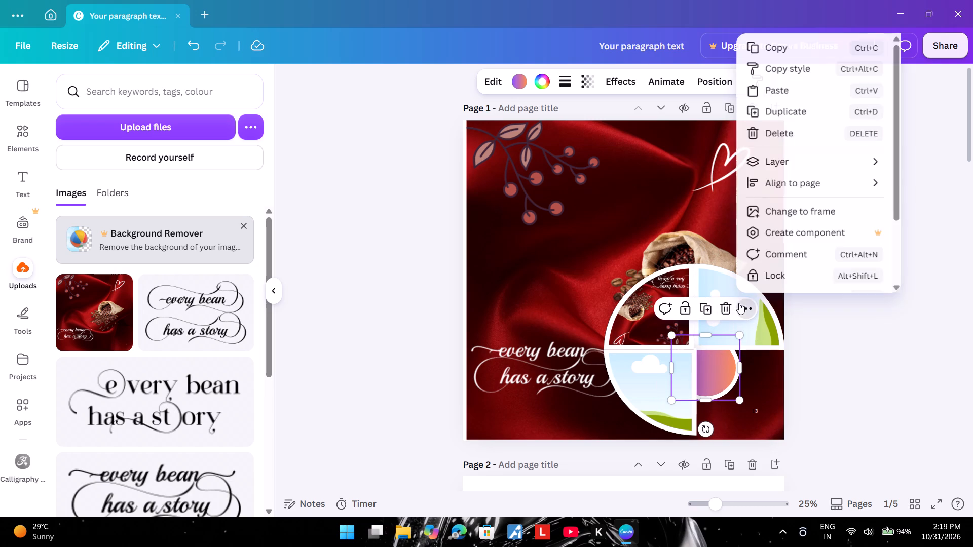
click(833, 151)
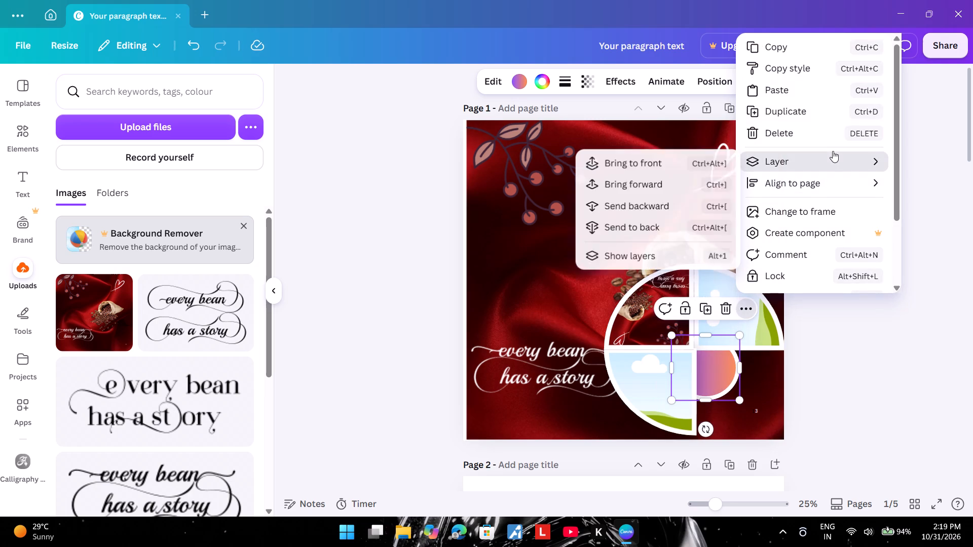
click(827, 158)
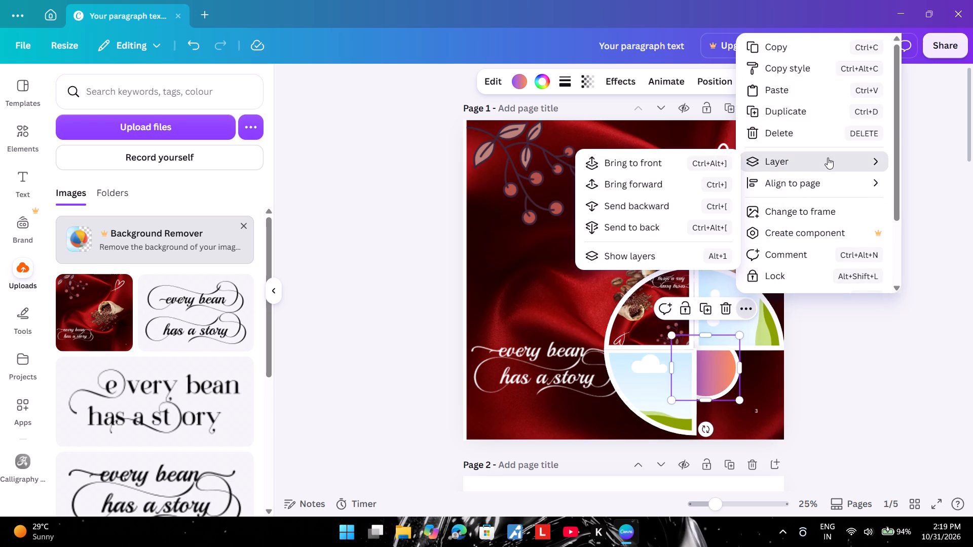
click(715, 164)
drag(719, 372, 706, 353)
click(818, 345)
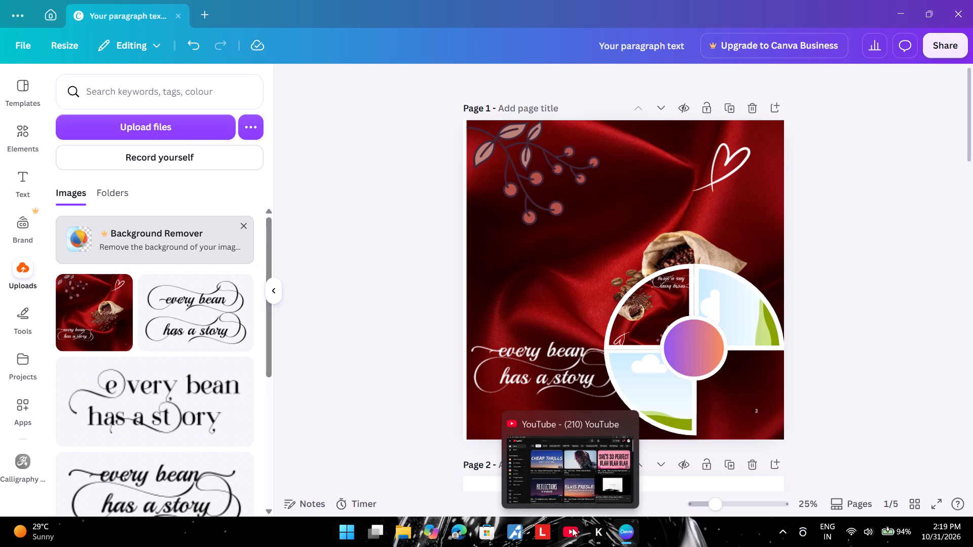
Switch to the YouTube window with the music video playing.
click(577, 482)
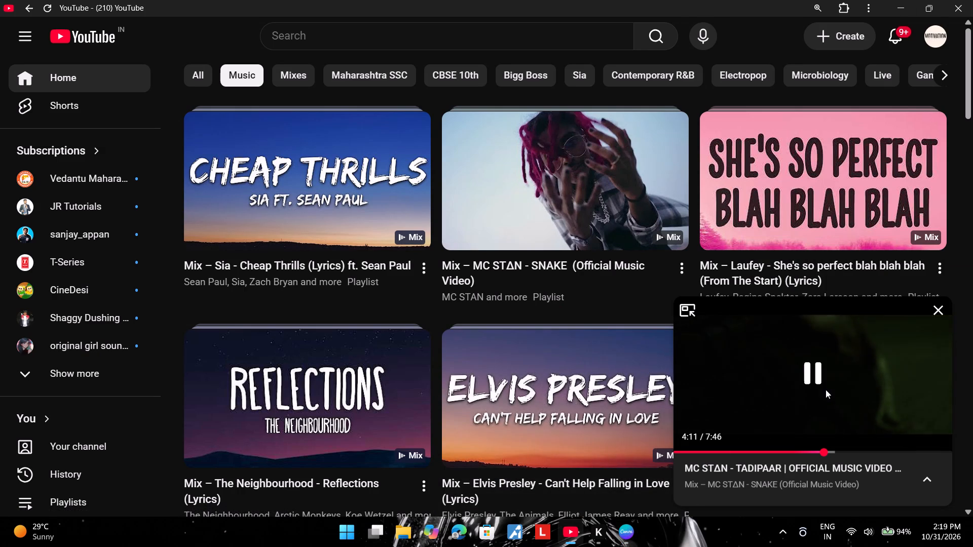
Stop the MC STΔN music video and close YouTube's miniplayer.
click(826, 389)
click(822, 379)
click(938, 313)
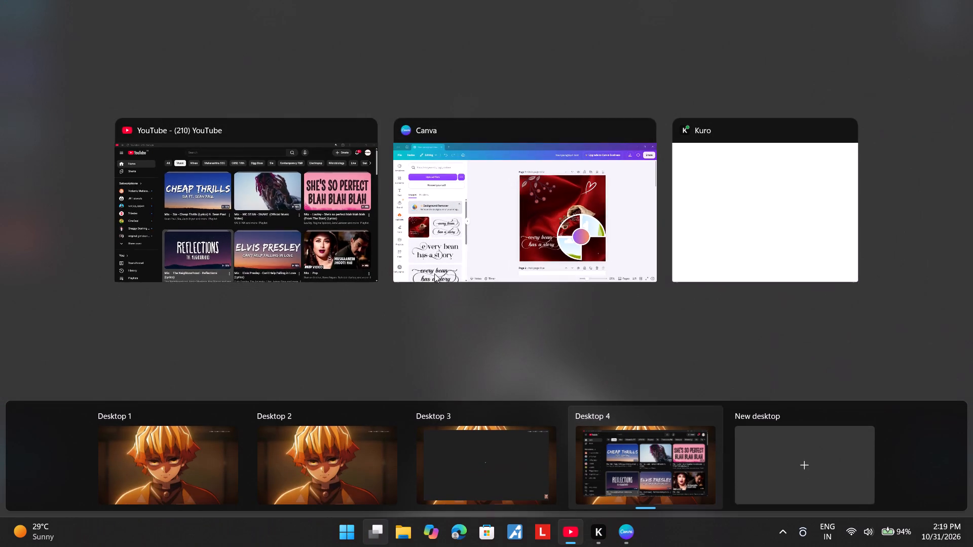
Switch back to the Canva window with the coffee-bean design.
click(486, 248)
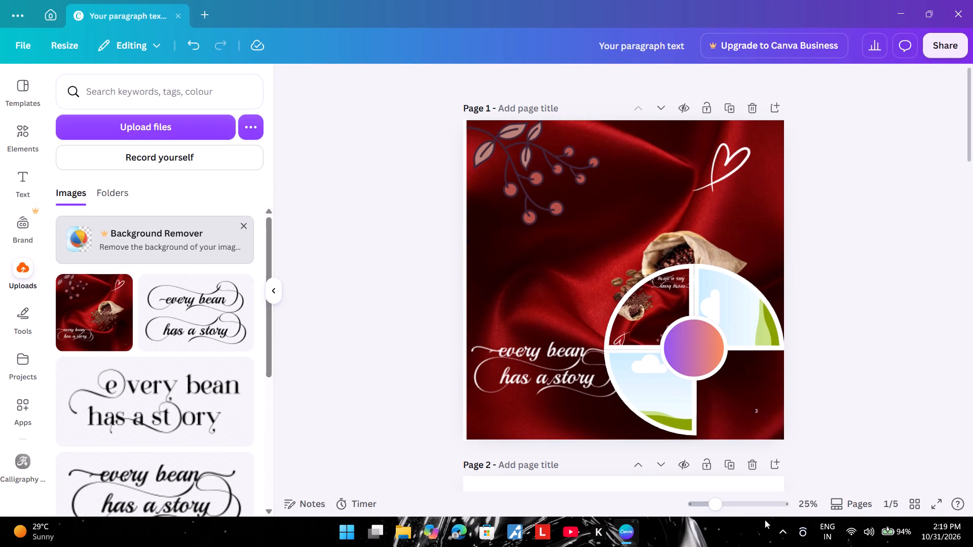
Turn off Bluetooth in the Windows quick settings and return to the Canva design.
click(903, 538)
click(906, 534)
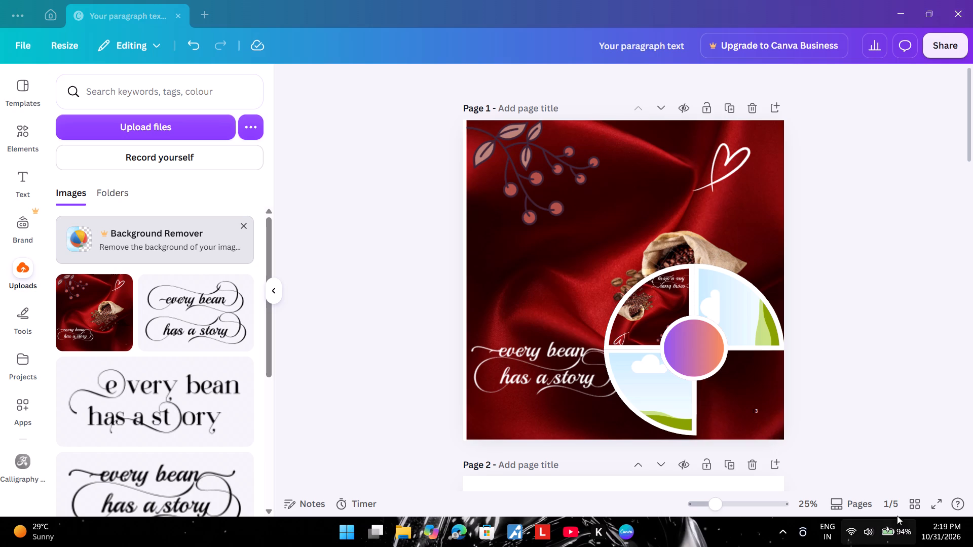
click(892, 527)
click(870, 534)
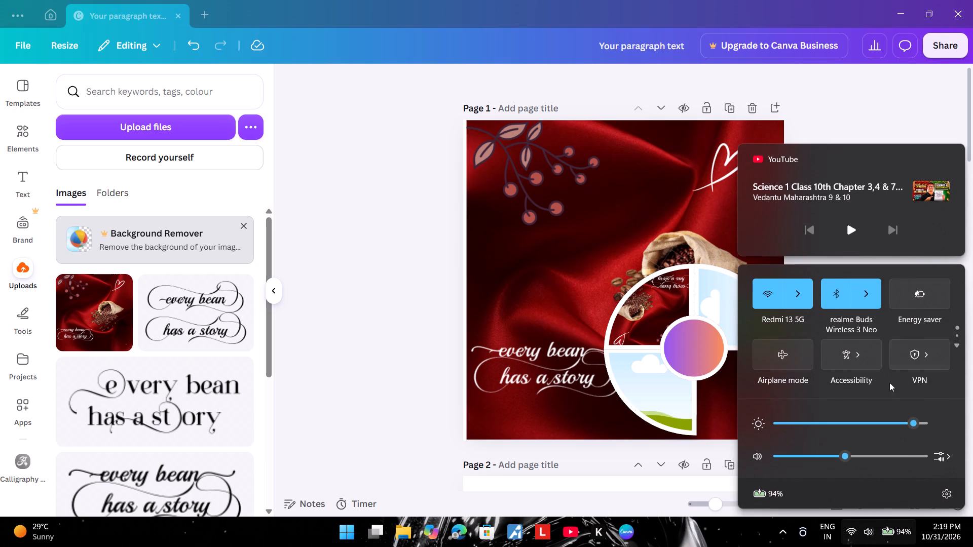
click(847, 291)
click(933, 84)
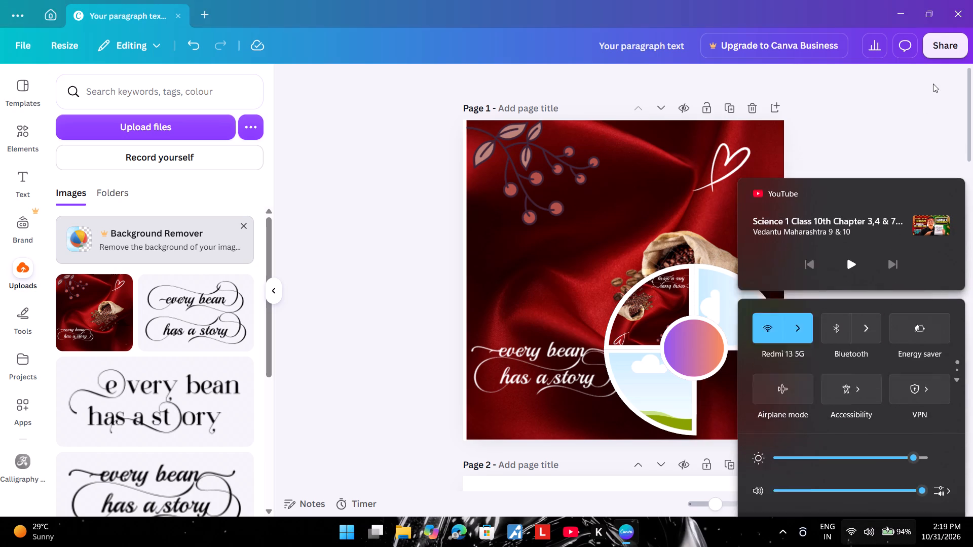
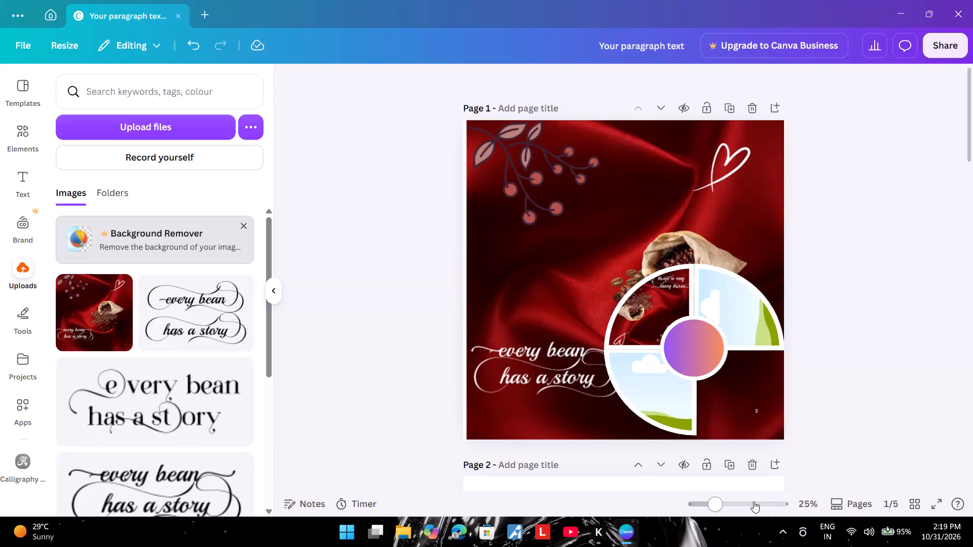
Place page 1's large coffee-bean image into the circle's lower-right quarter frame.
click(763, 398)
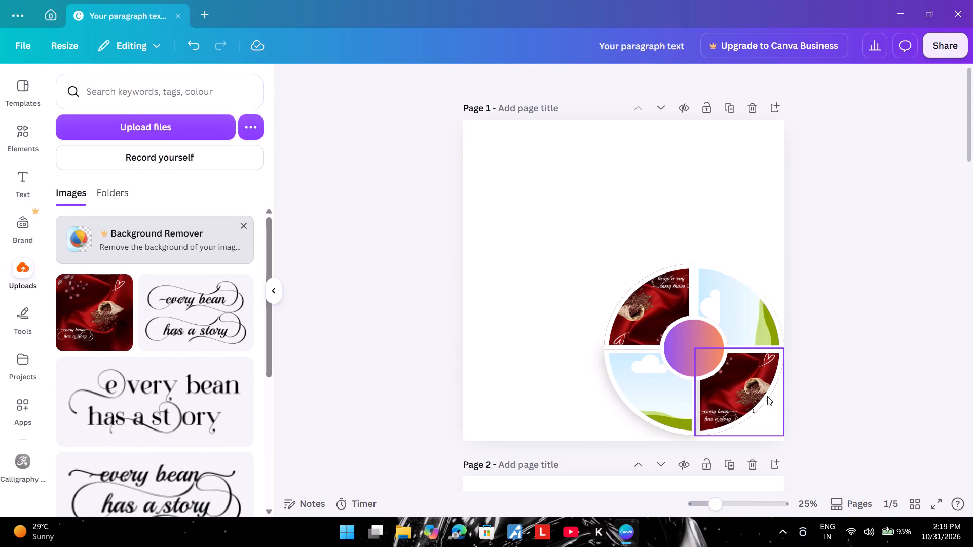
Delete the coffee-bean image from the circle's lower-right quarter frame, keeping the frame itself.
click(723, 392)
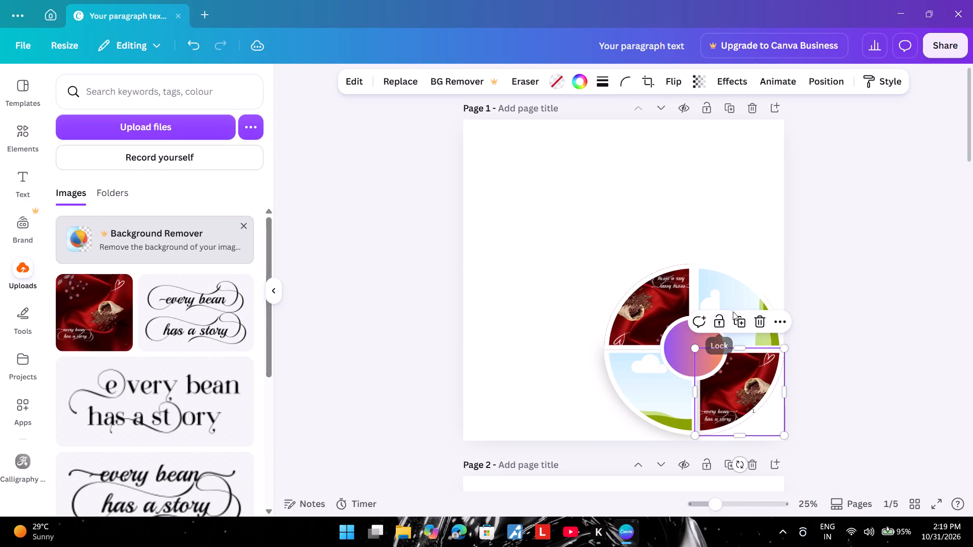
click(754, 317)
click(754, 347)
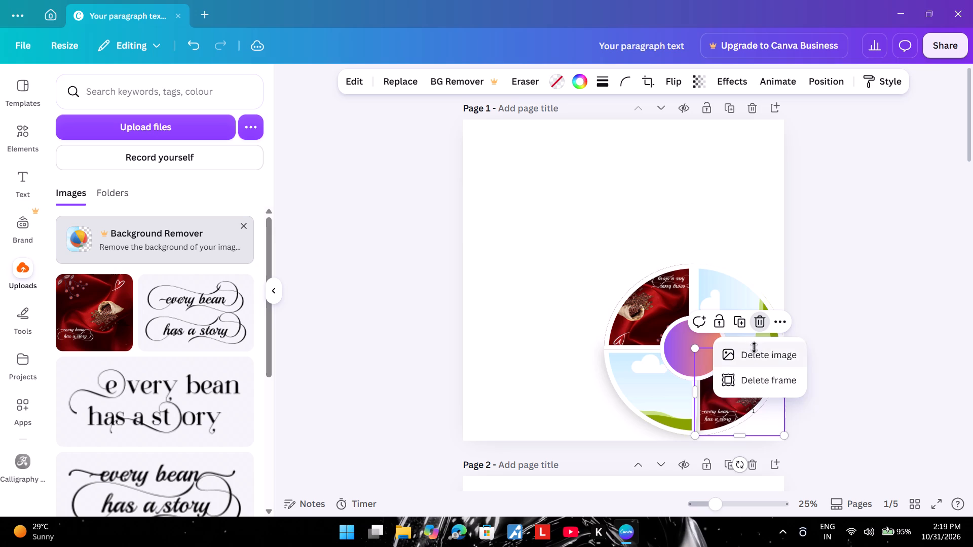
click(843, 297)
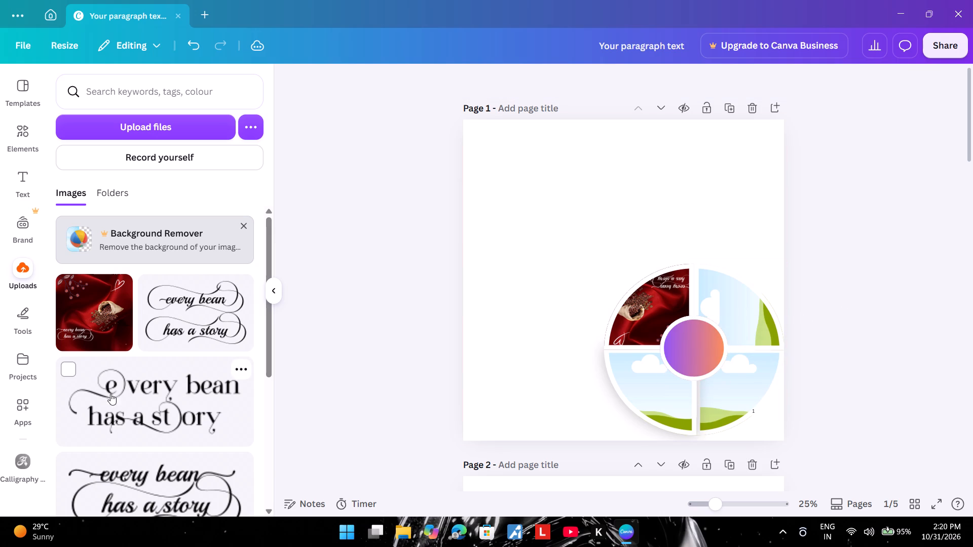
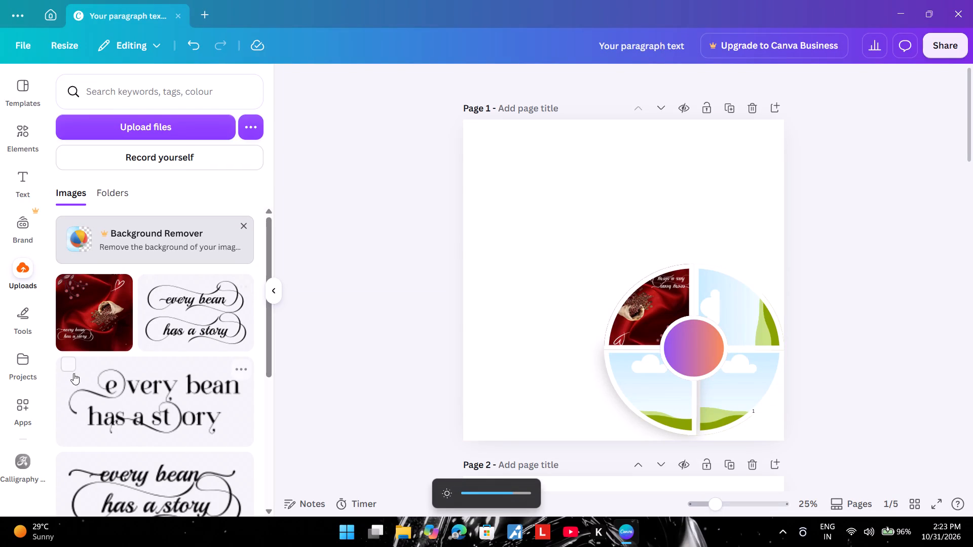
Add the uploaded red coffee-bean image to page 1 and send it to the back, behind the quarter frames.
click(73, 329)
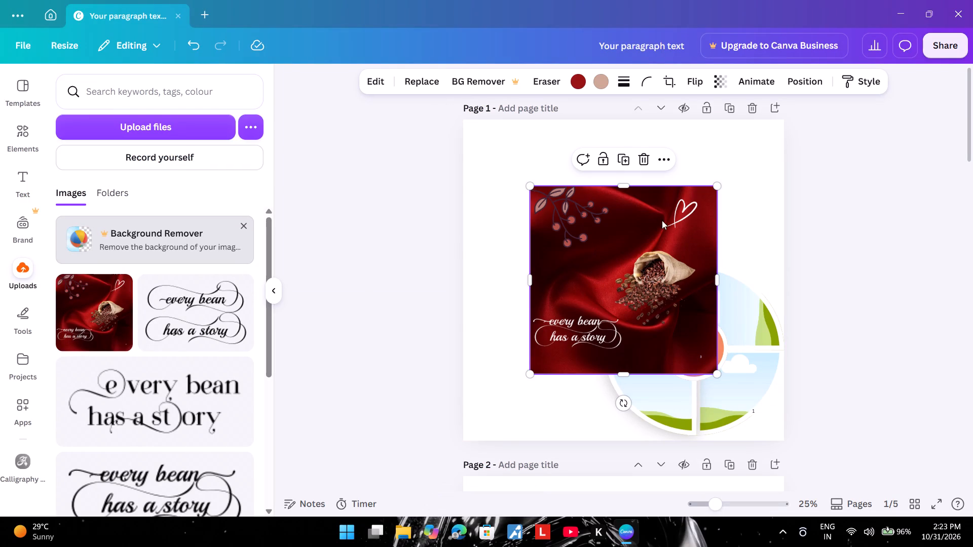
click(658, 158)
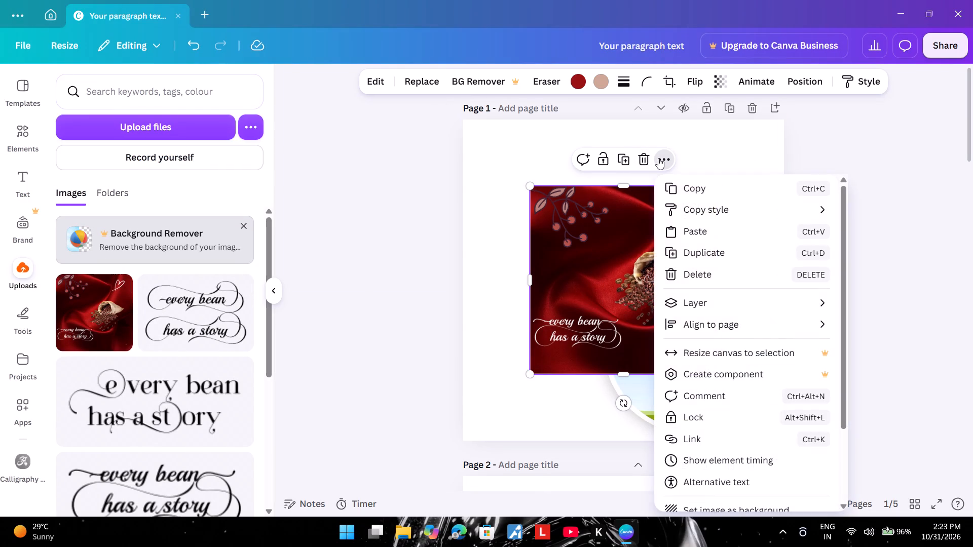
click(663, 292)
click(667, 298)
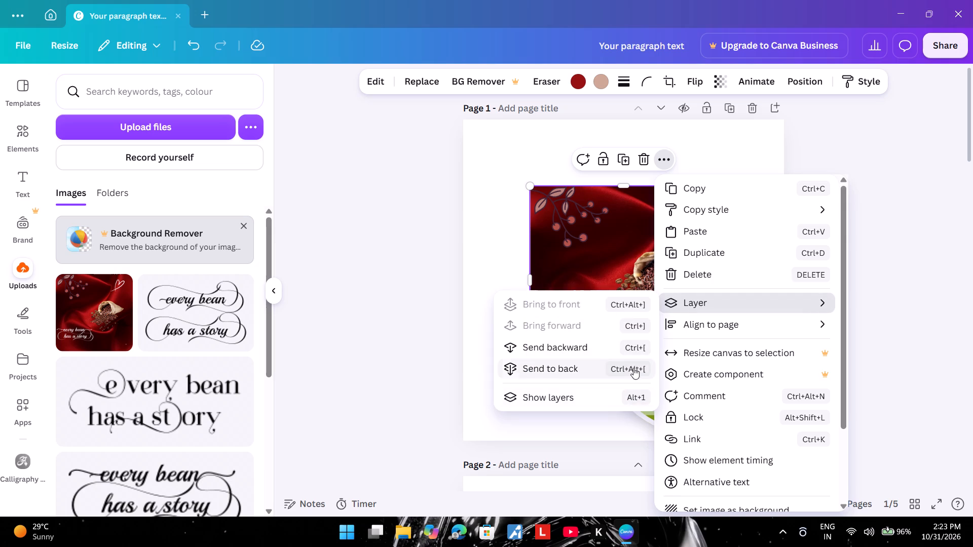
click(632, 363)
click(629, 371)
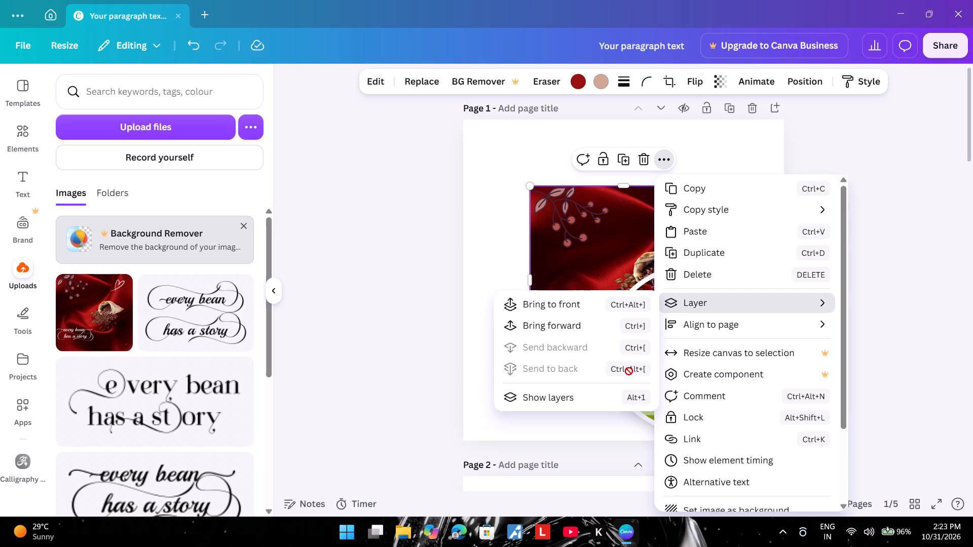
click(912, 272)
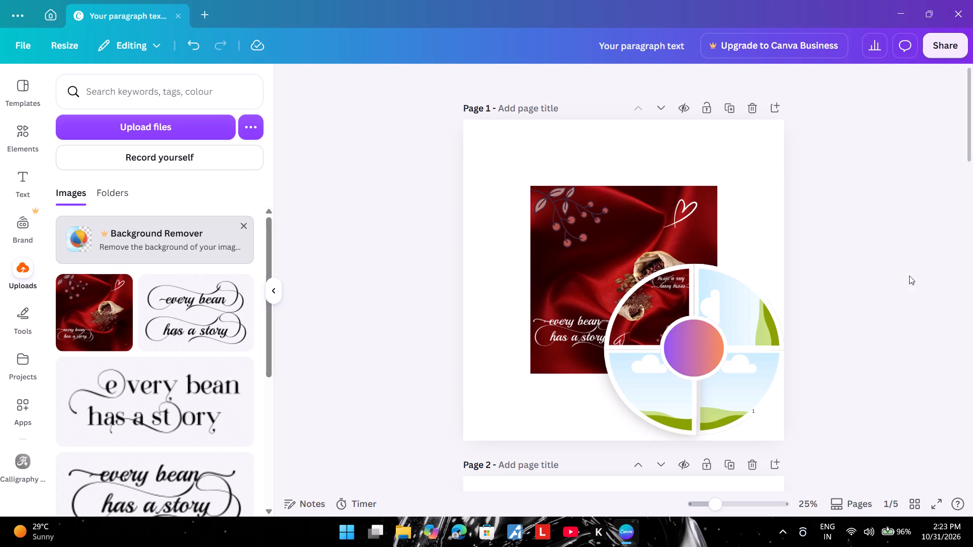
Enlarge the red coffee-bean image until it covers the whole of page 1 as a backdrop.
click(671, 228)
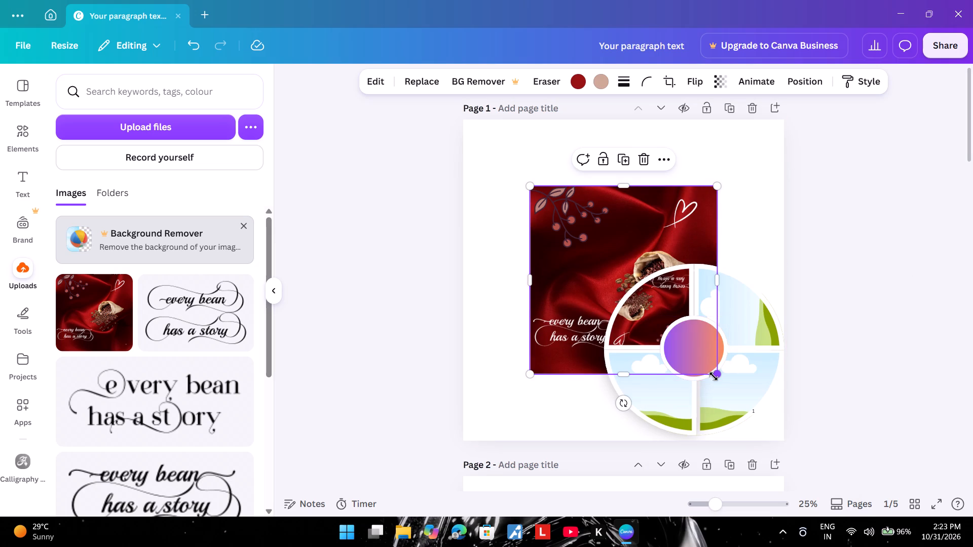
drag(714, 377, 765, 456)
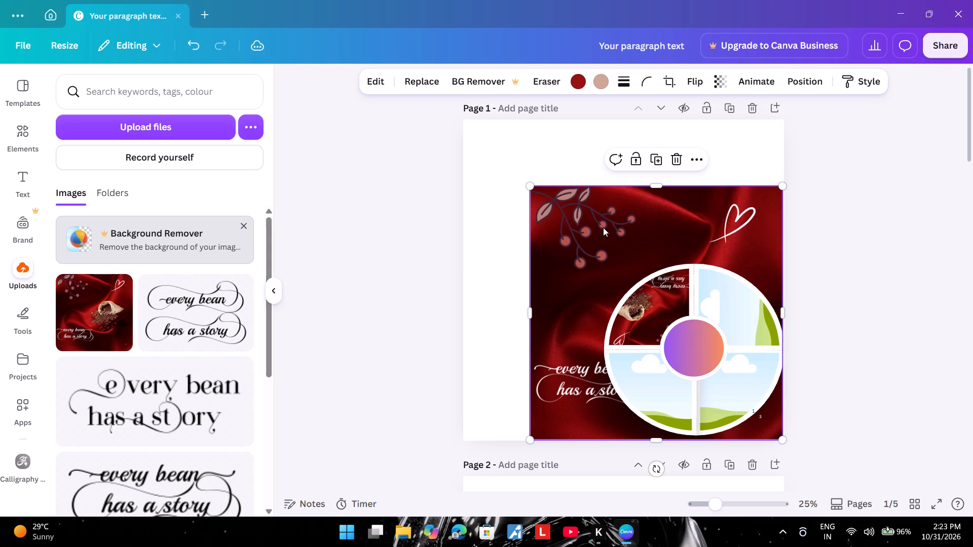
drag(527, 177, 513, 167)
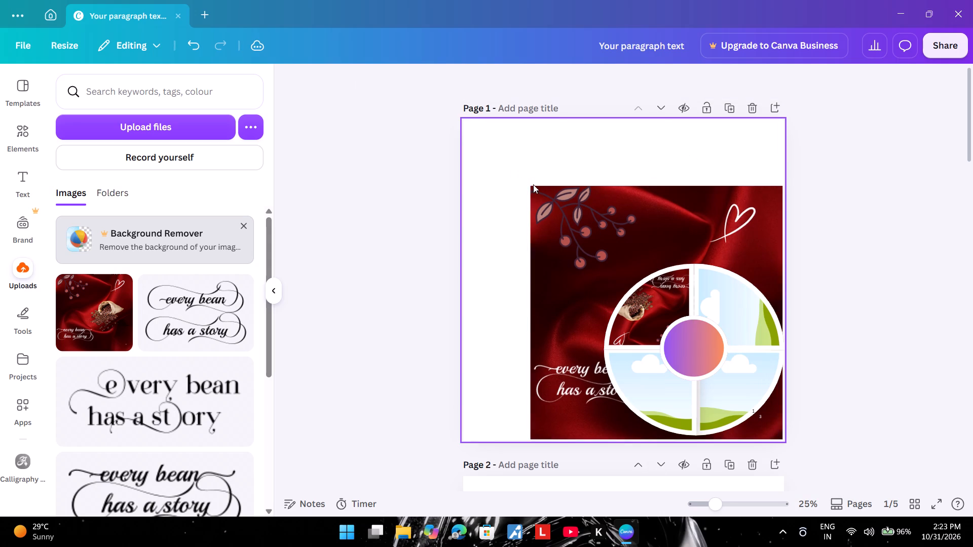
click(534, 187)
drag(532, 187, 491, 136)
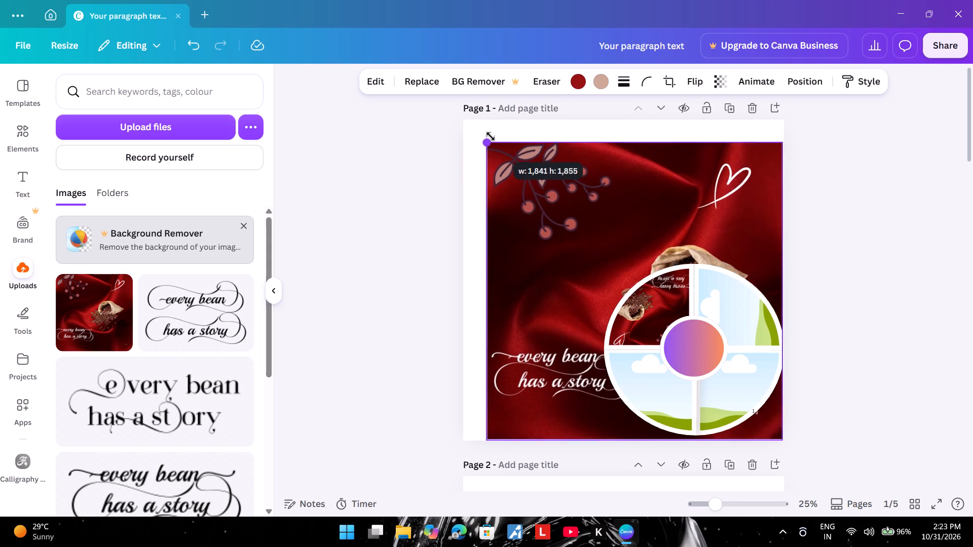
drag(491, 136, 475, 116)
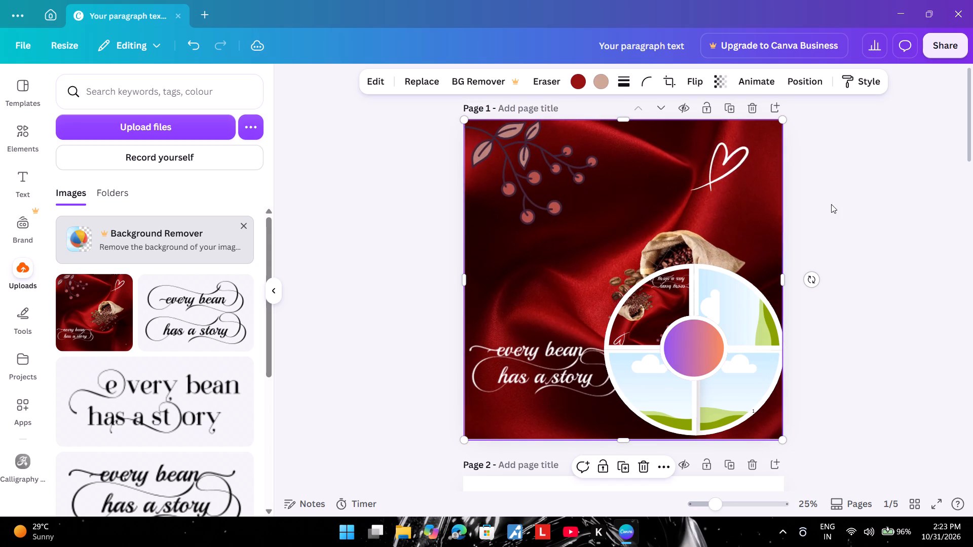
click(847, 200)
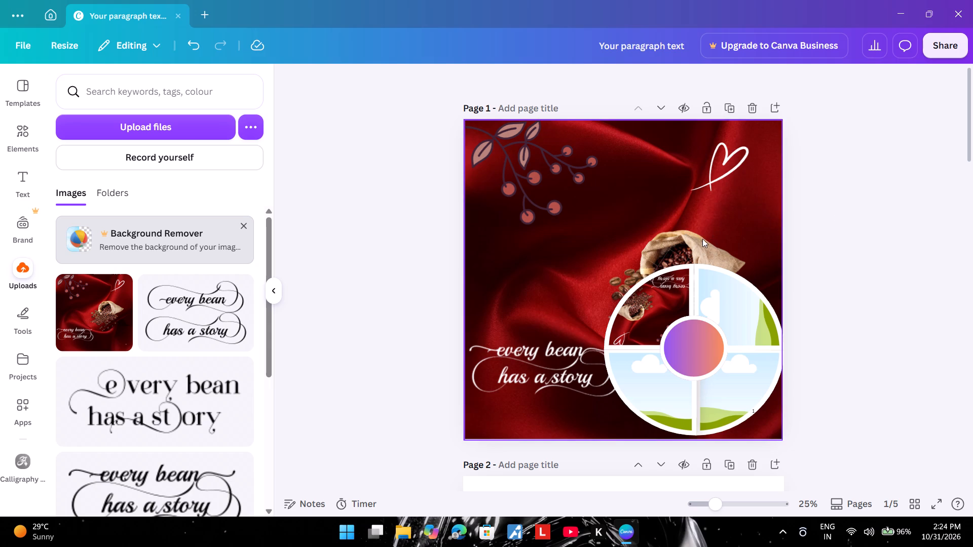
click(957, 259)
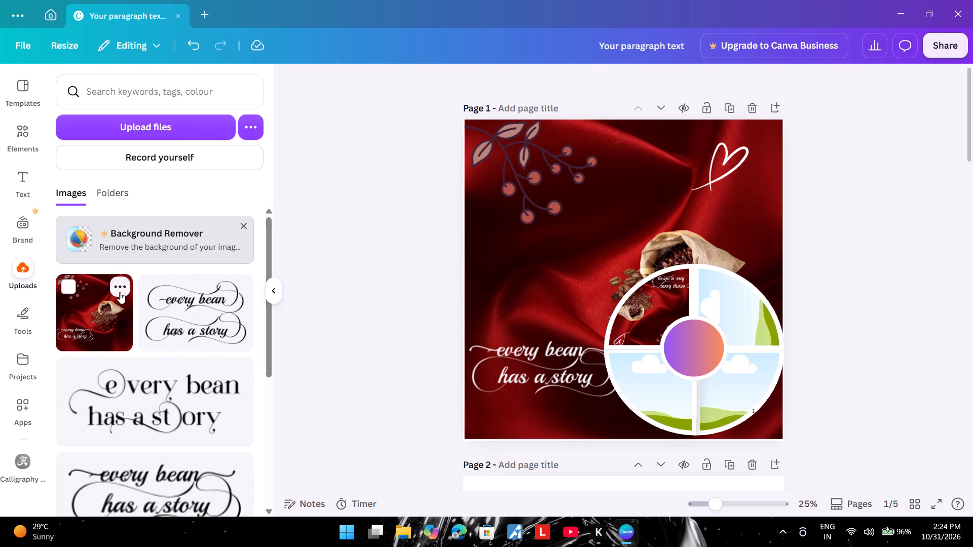
Add another copy of the red coffee-bean image, shrink it and drop it into the upper-left quarter frame.
click(110, 293)
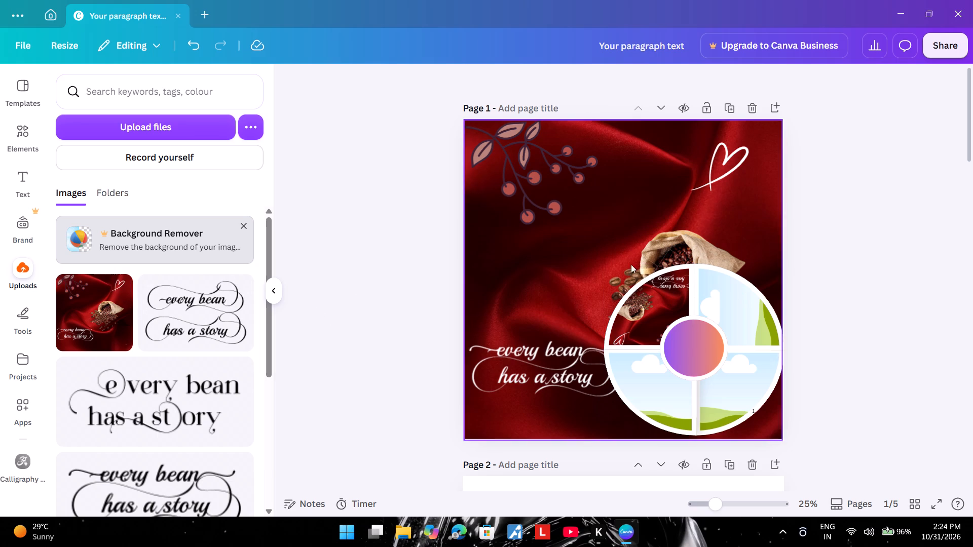
click(97, 308)
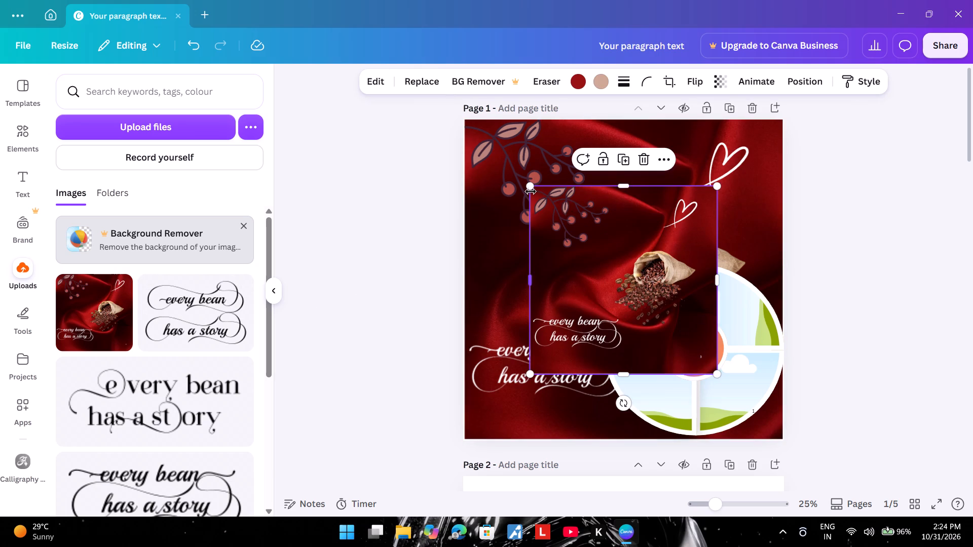
drag(532, 189, 594, 314)
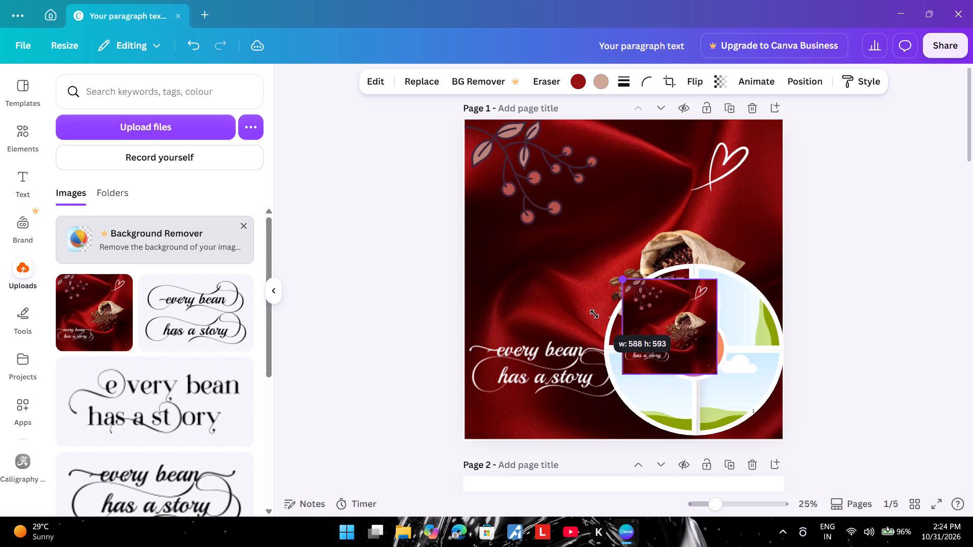
drag(594, 314, 596, 318)
drag(671, 339, 653, 312)
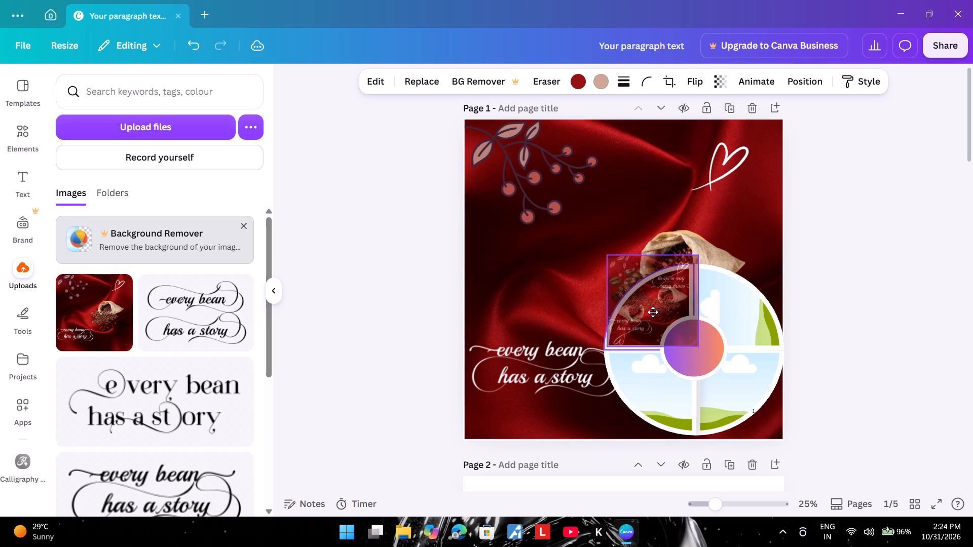
drag(653, 312, 647, 311)
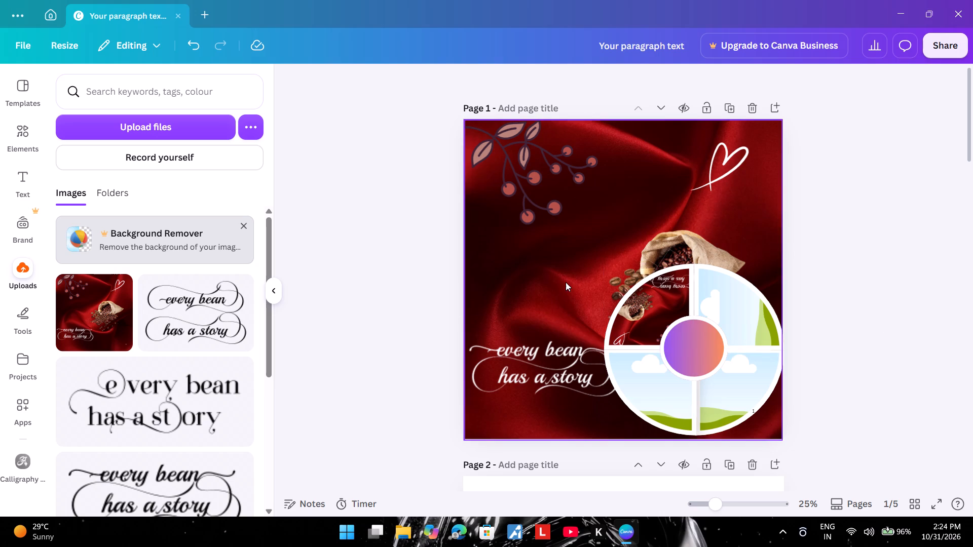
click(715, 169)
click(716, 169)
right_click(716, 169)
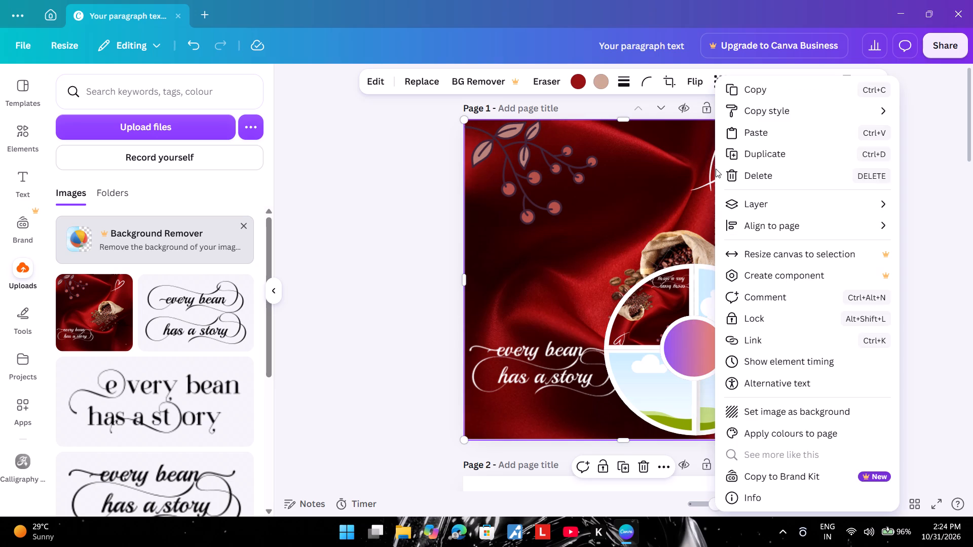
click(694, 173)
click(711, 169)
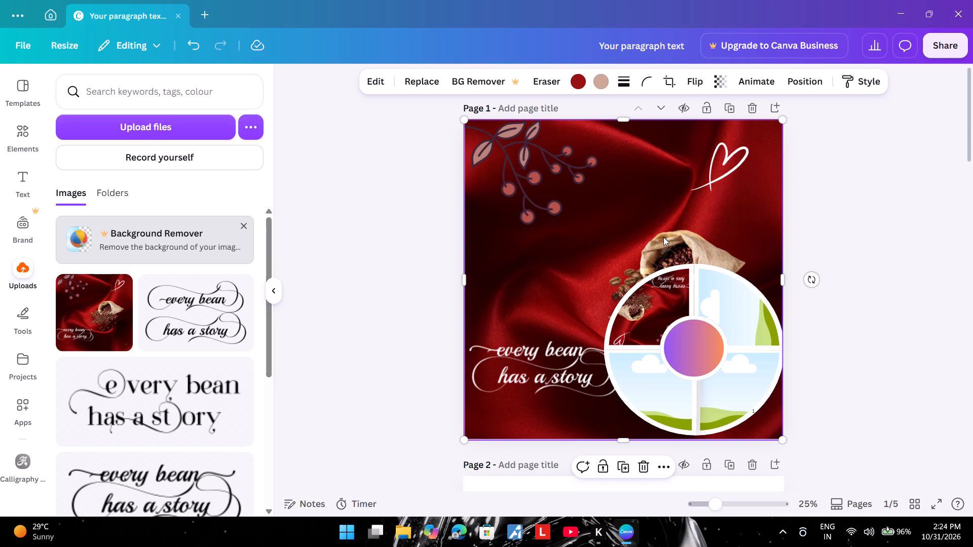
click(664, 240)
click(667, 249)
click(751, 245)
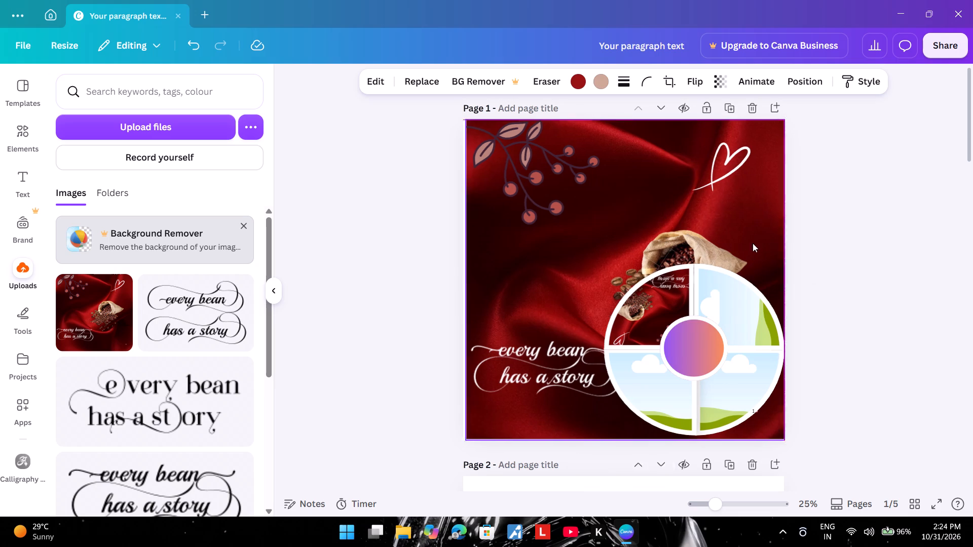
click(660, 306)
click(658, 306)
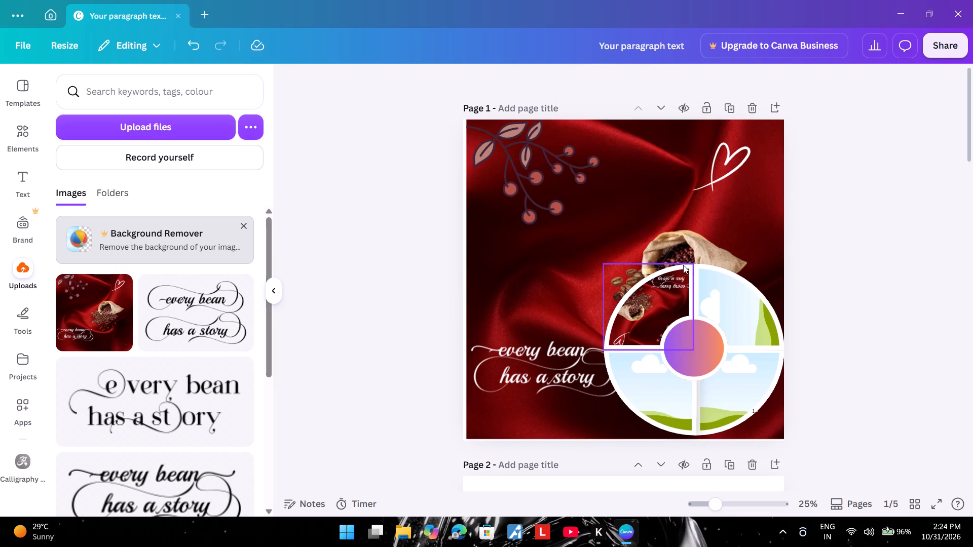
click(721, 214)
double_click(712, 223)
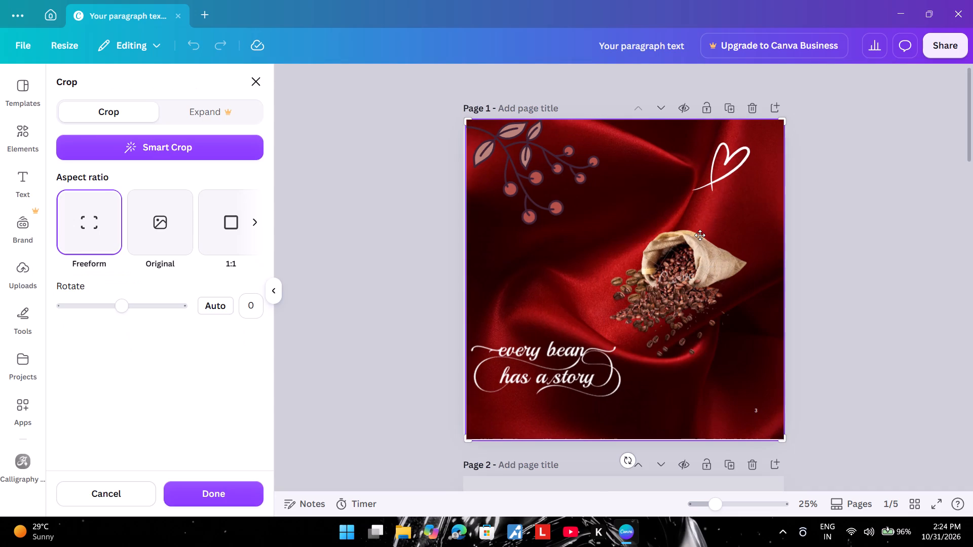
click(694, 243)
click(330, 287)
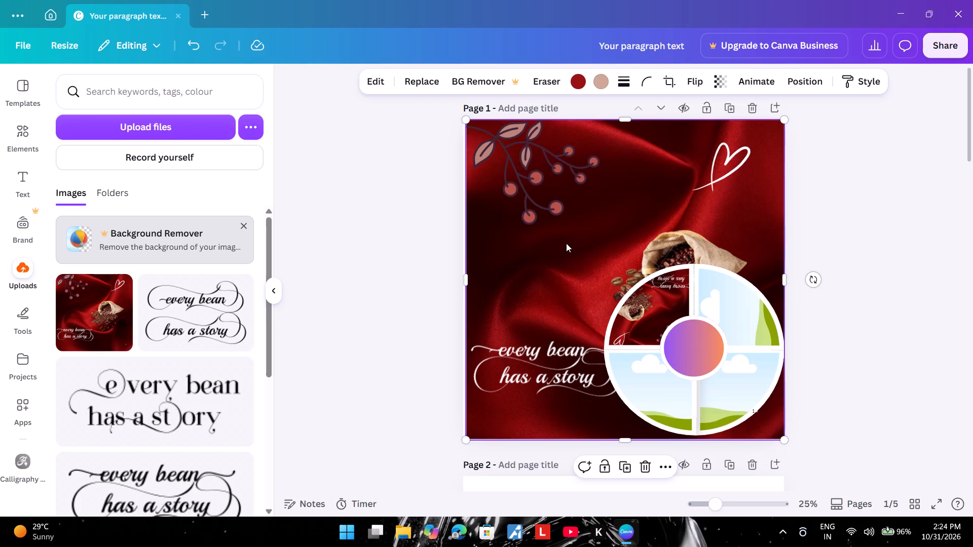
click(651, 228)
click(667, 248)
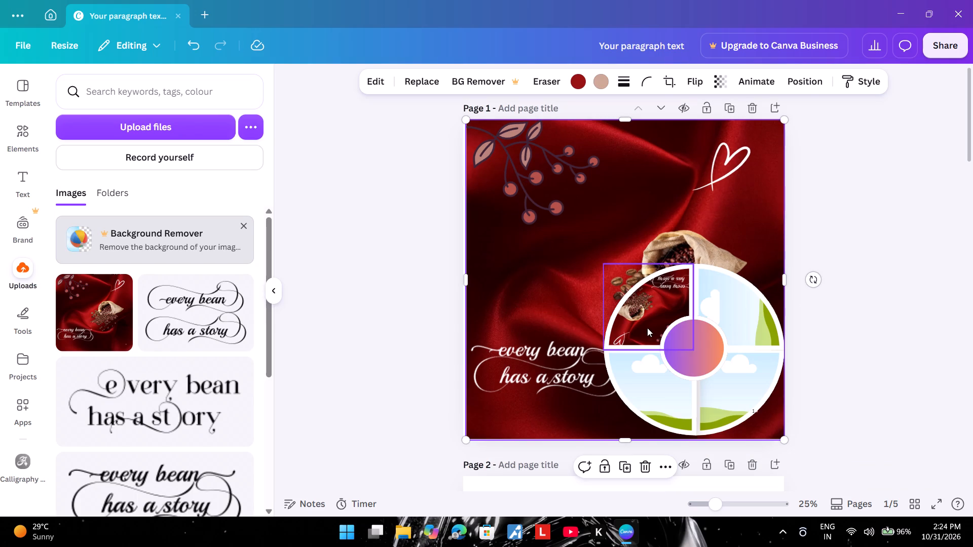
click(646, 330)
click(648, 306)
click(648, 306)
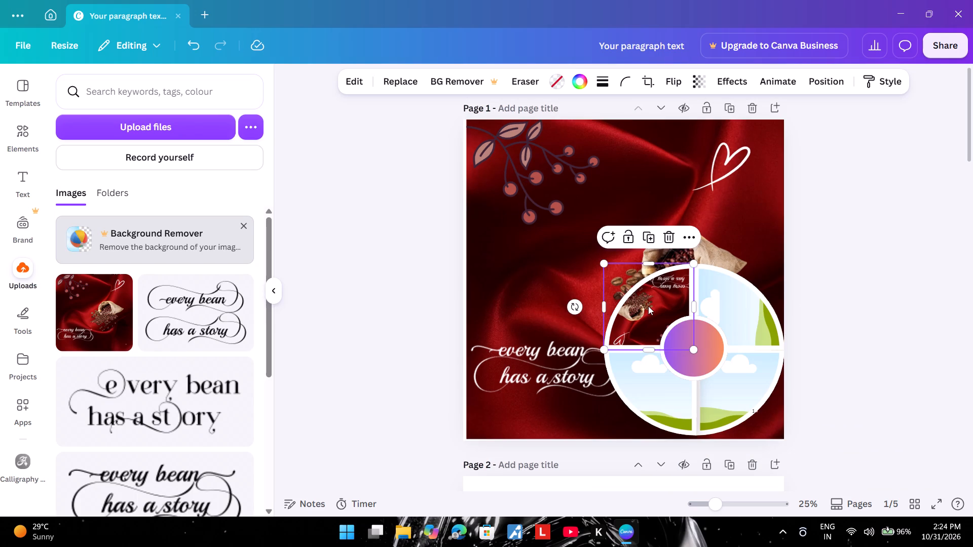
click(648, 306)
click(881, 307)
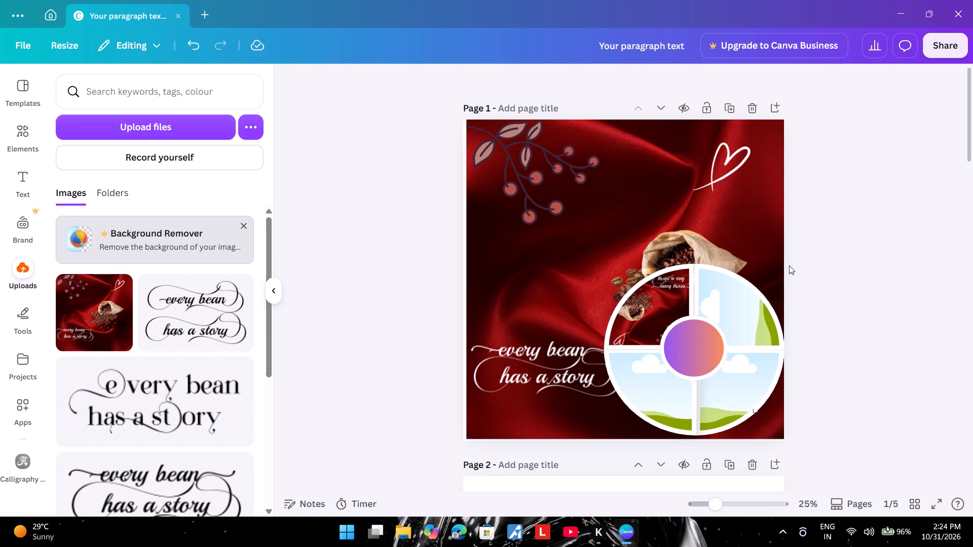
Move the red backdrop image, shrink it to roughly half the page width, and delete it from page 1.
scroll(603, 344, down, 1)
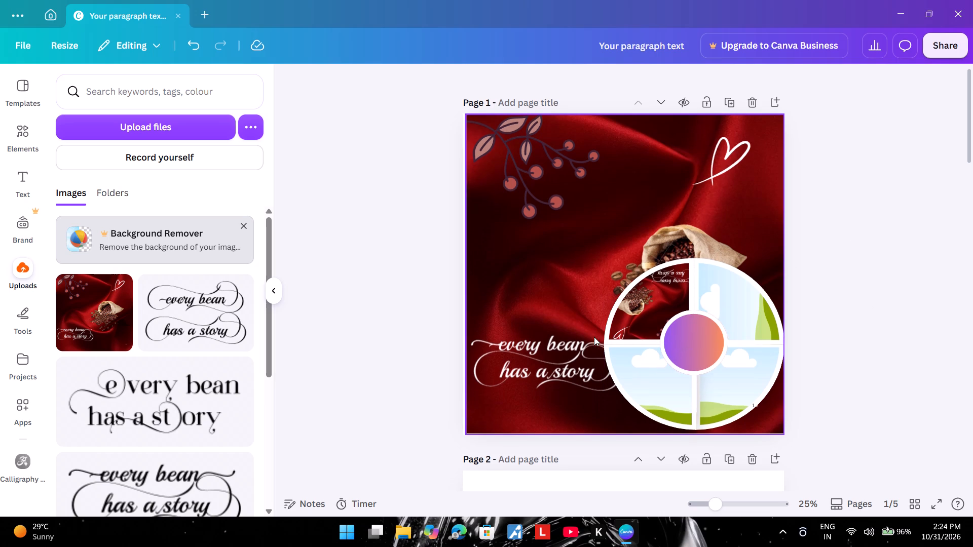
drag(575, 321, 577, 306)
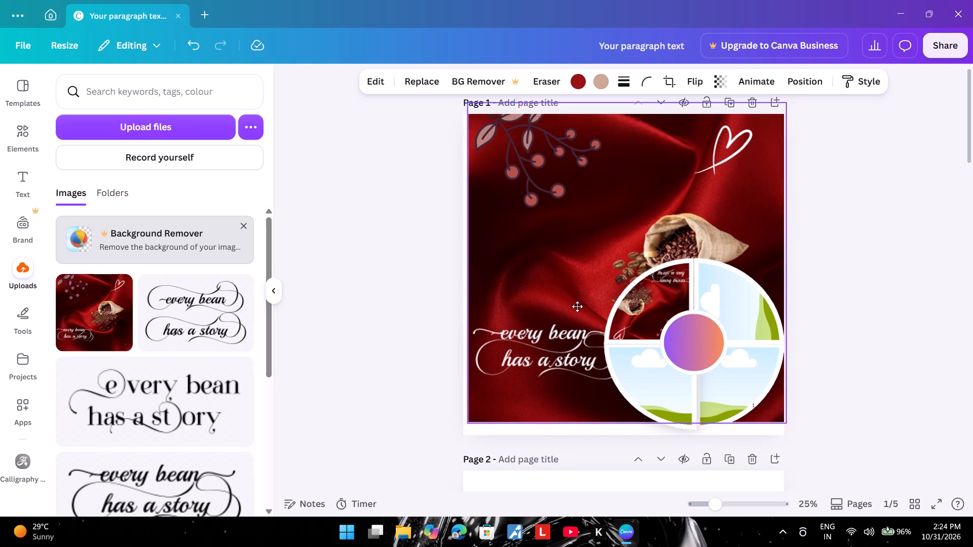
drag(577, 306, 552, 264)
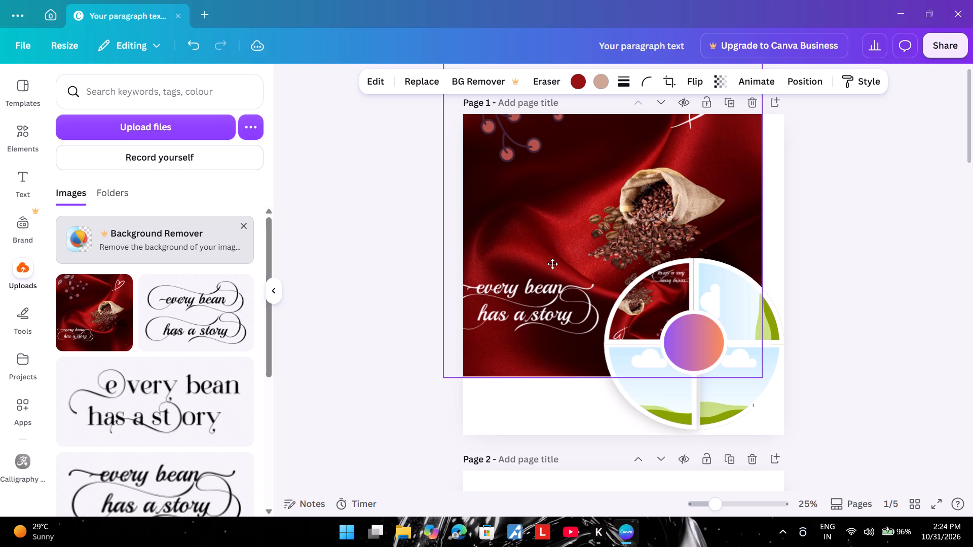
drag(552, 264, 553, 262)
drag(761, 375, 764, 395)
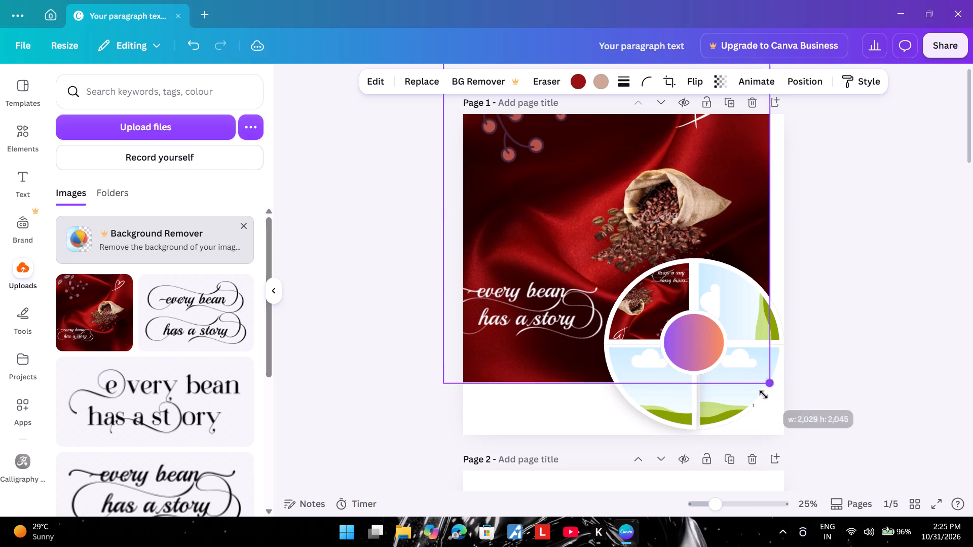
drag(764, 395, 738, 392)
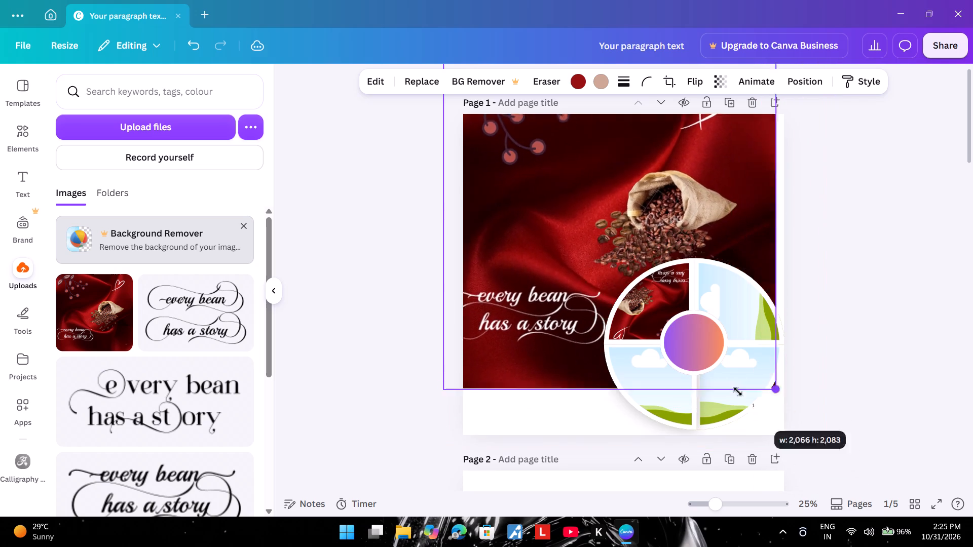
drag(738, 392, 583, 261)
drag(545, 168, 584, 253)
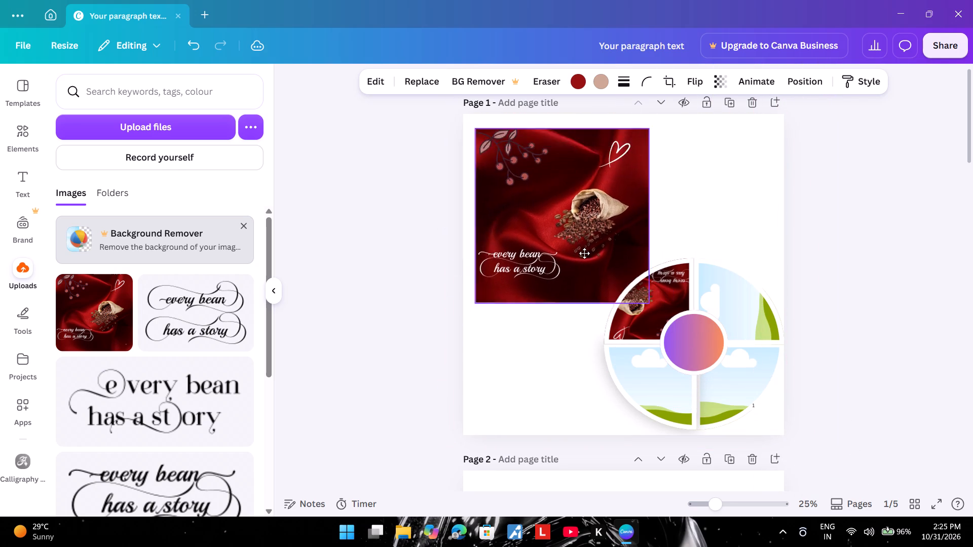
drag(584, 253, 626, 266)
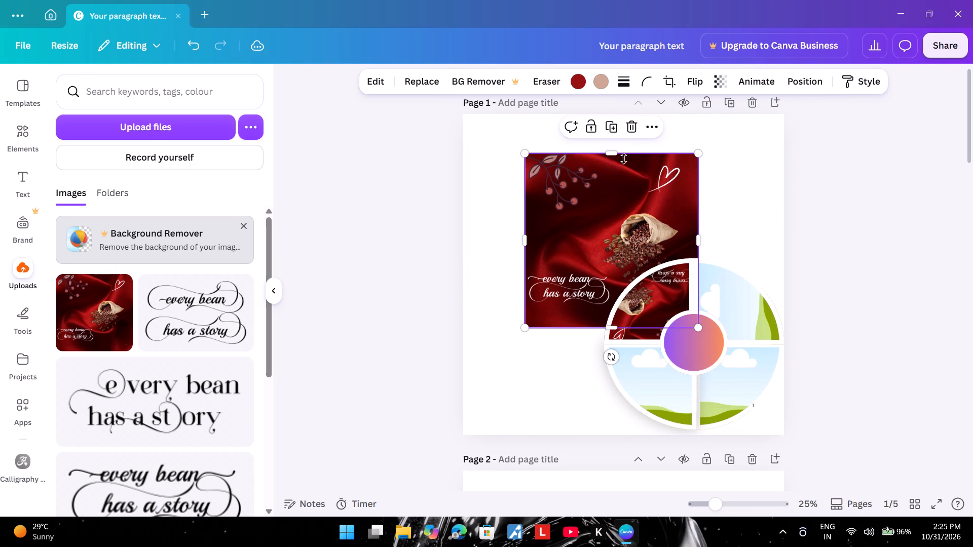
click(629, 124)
Add another copy of the uploaded red coffee-bean image to page 1 and send it to the back, behind the quarter frames.
click(59, 305)
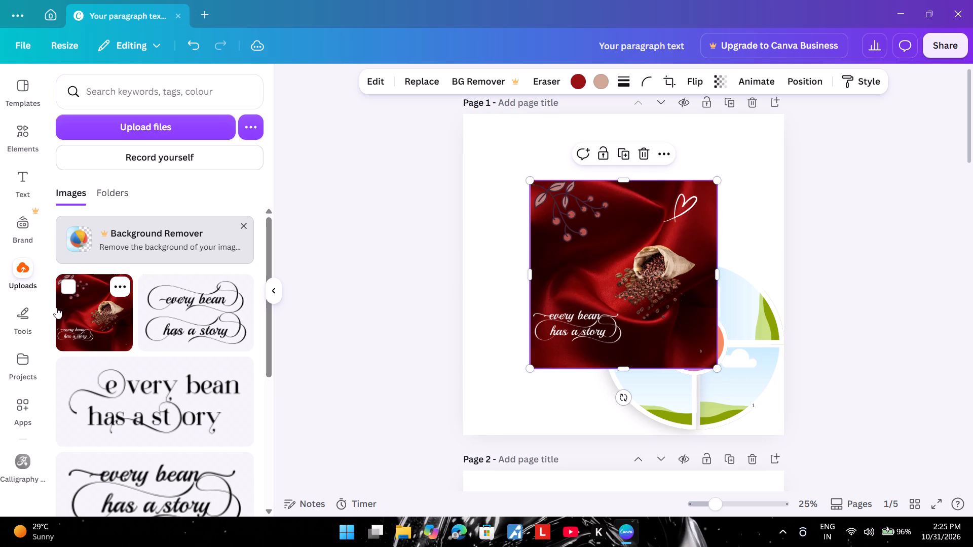
click(671, 155)
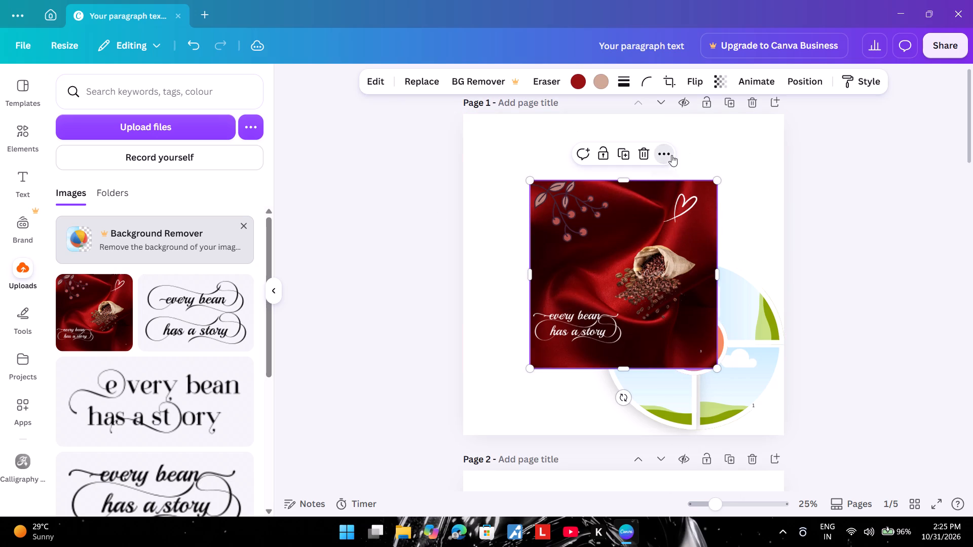
click(701, 295)
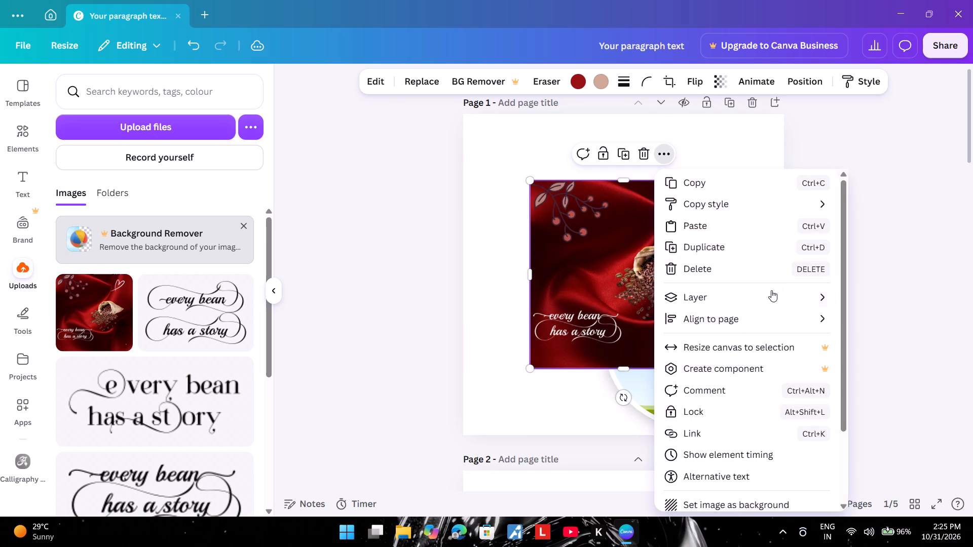
click(771, 292)
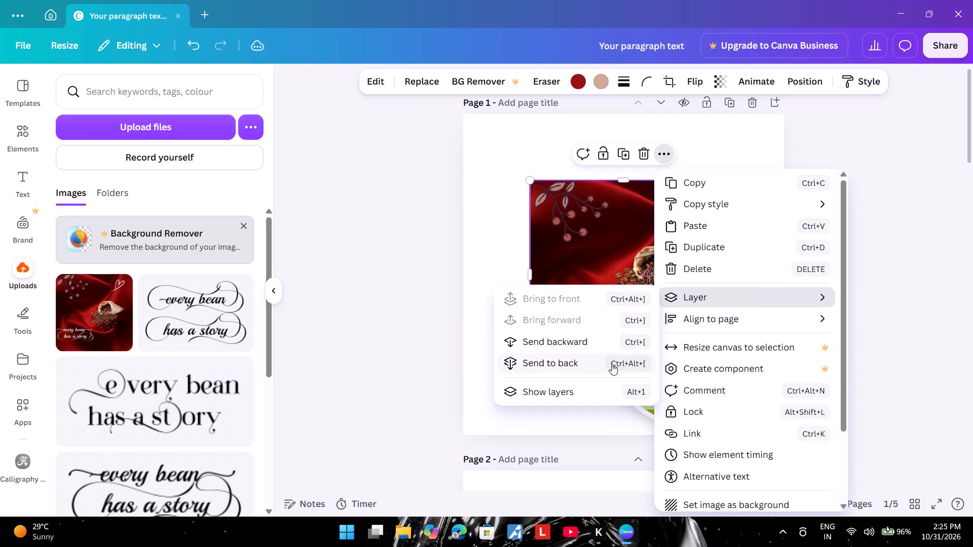
click(612, 364)
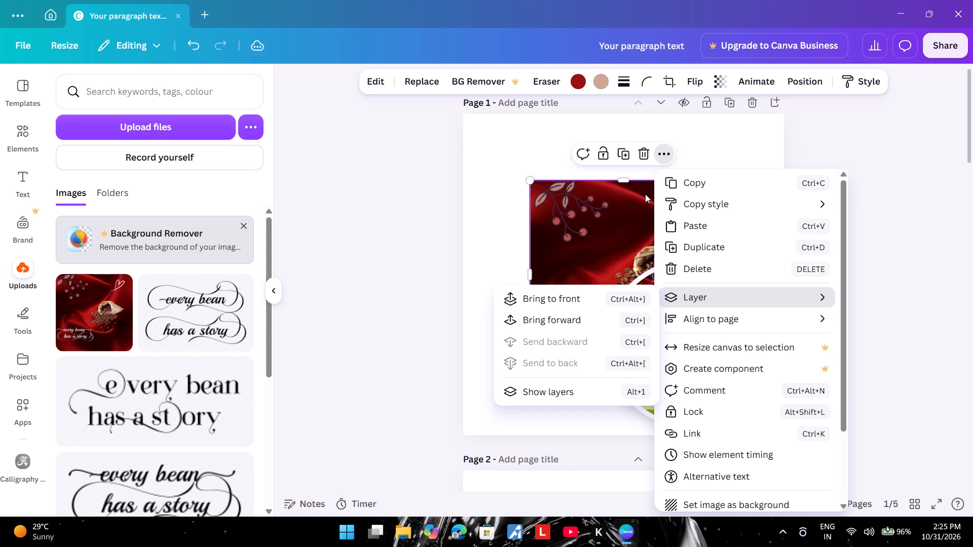
click(621, 218)
click(705, 217)
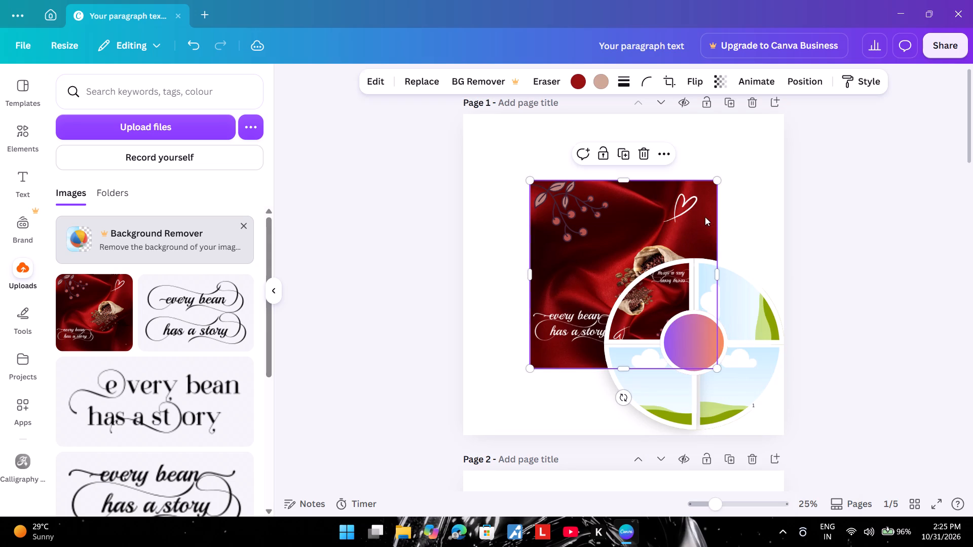
Enlarge the red coffee-bean image from opposite corners until it covers the whole of page 1 as a backdrop.
drag(715, 365, 768, 442)
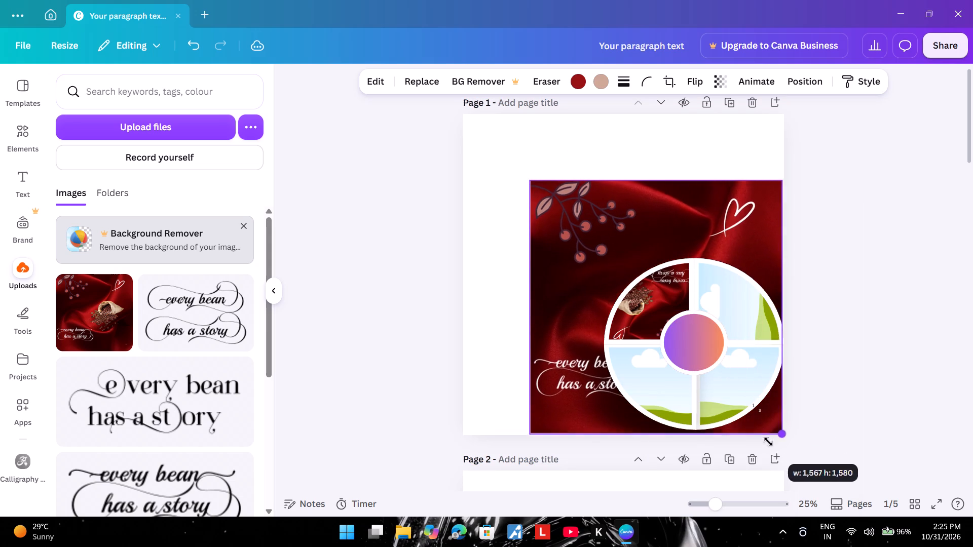
drag(768, 442, 769, 442)
drag(529, 179, 490, 141)
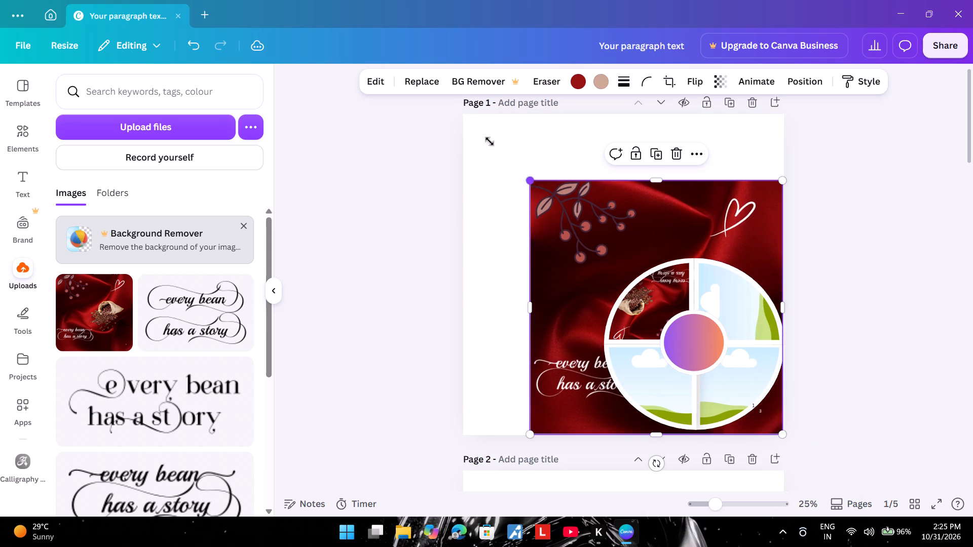
drag(490, 141, 459, 118)
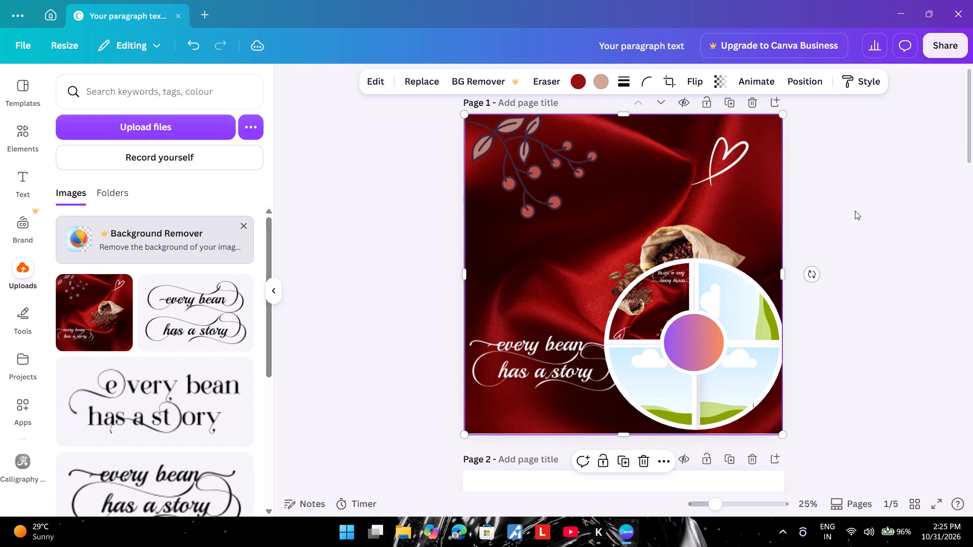
click(855, 211)
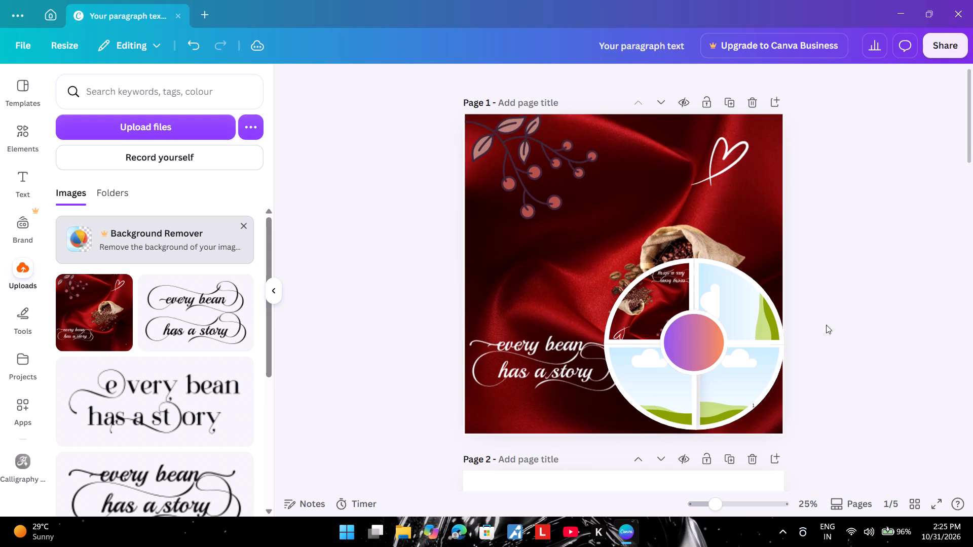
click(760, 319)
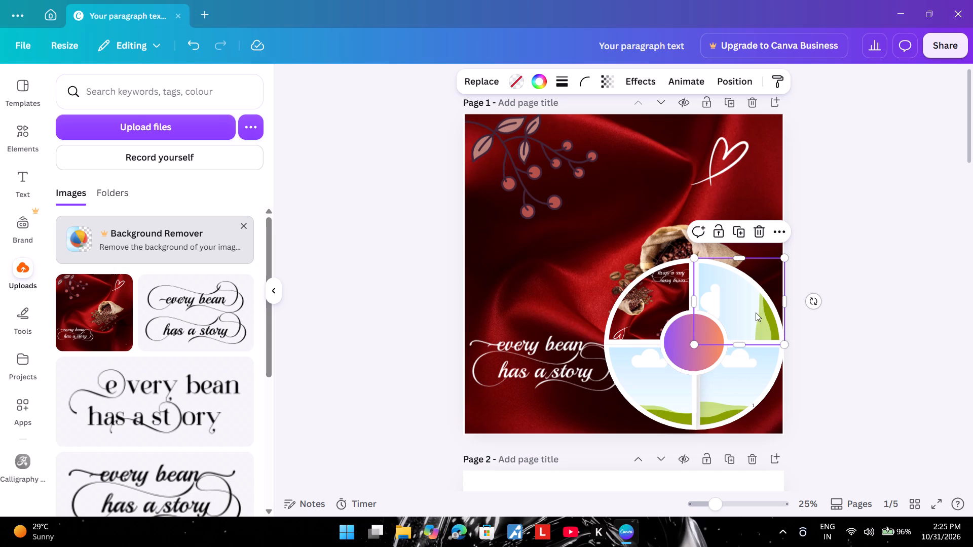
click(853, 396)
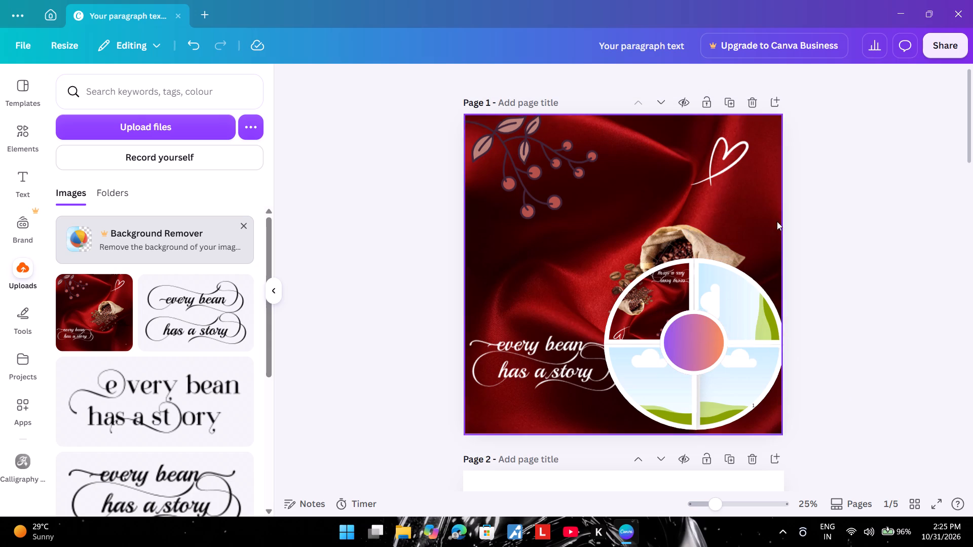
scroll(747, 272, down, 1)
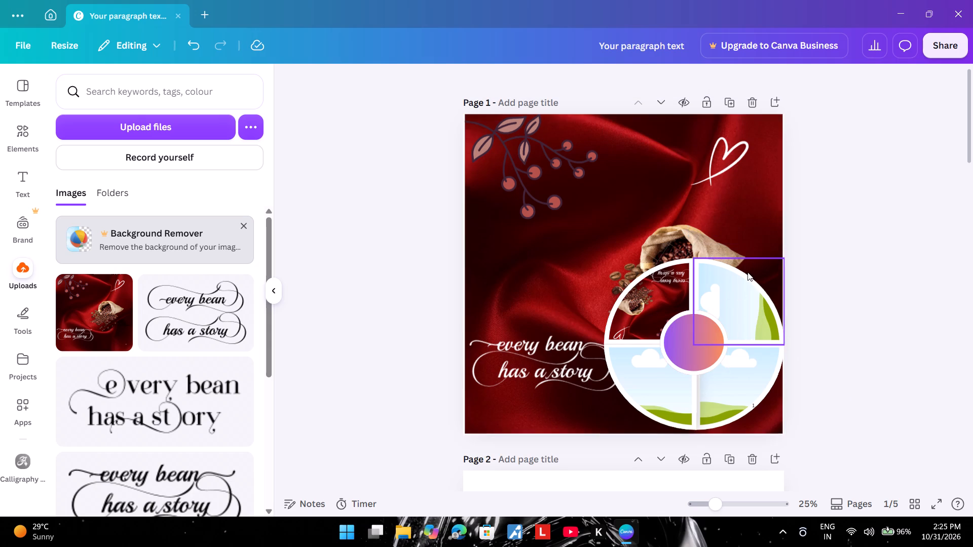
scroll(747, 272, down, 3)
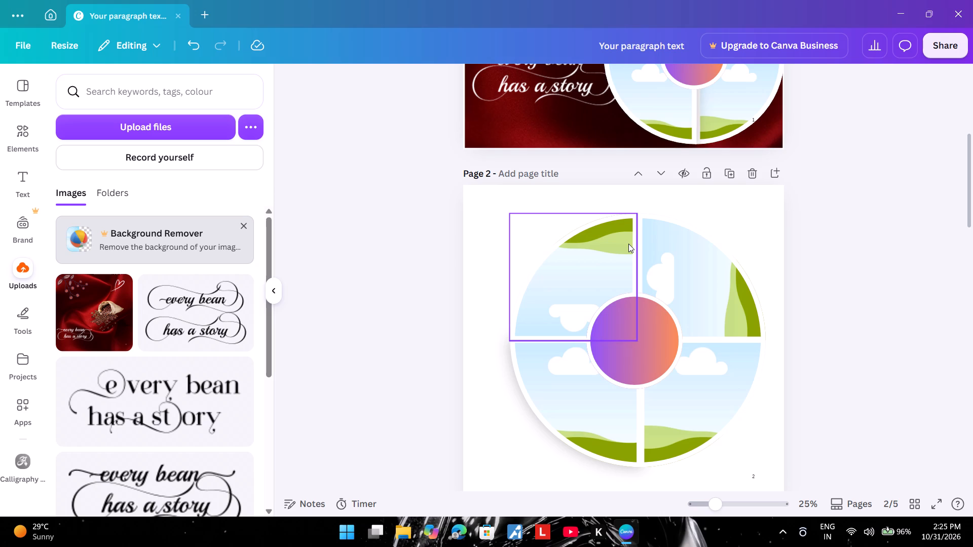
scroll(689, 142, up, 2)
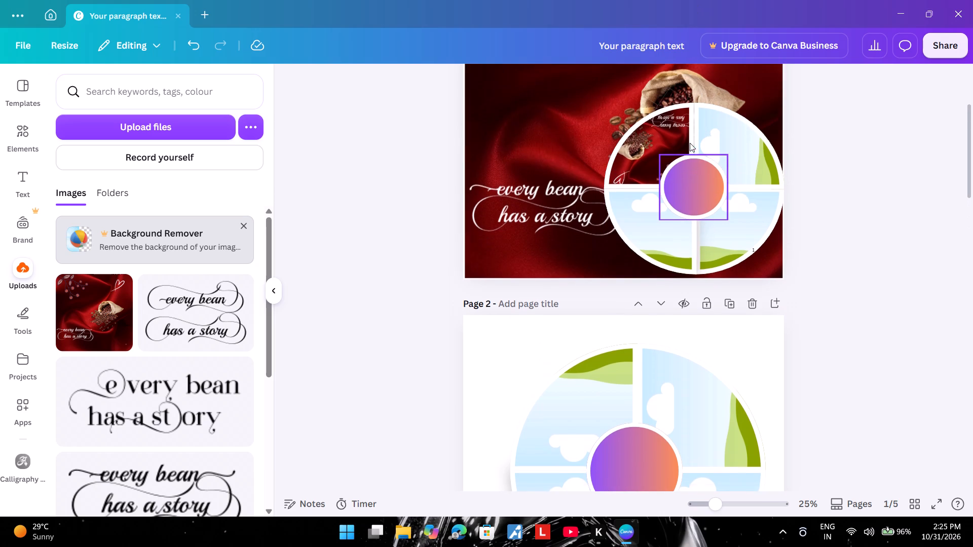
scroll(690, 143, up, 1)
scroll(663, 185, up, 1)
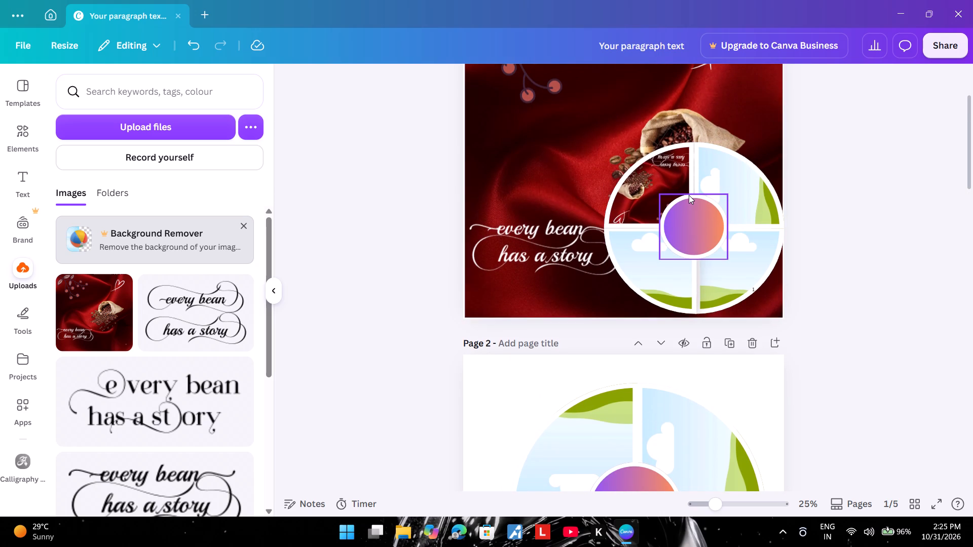
Lock the upper-right quarter frame of the circular layout on page 2.
scroll(711, 368, down, 3)
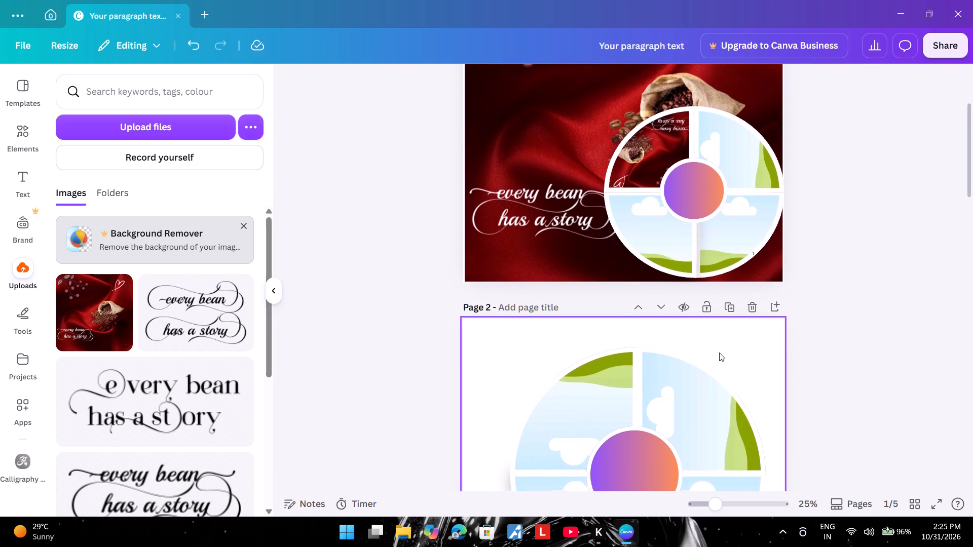
scroll(719, 353, down, 2)
click(581, 260)
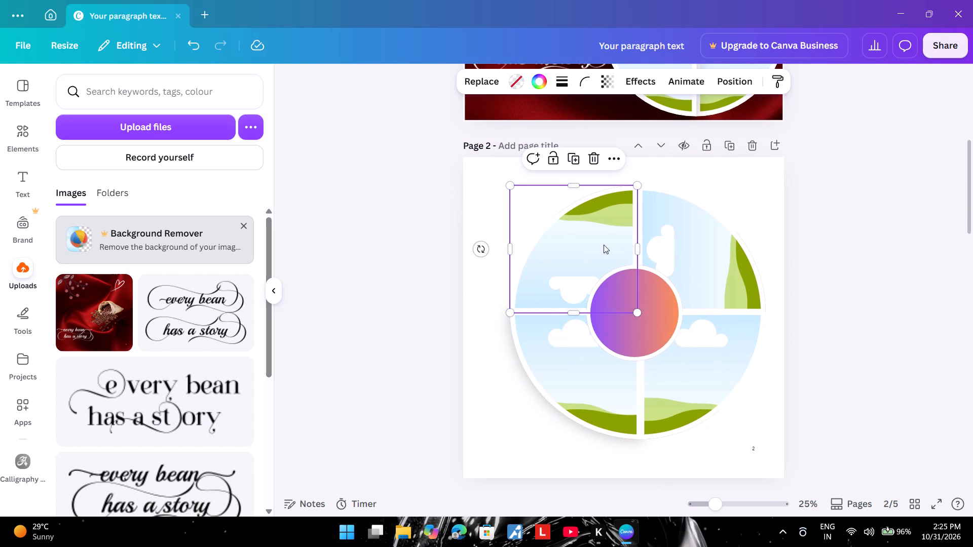
click(695, 256)
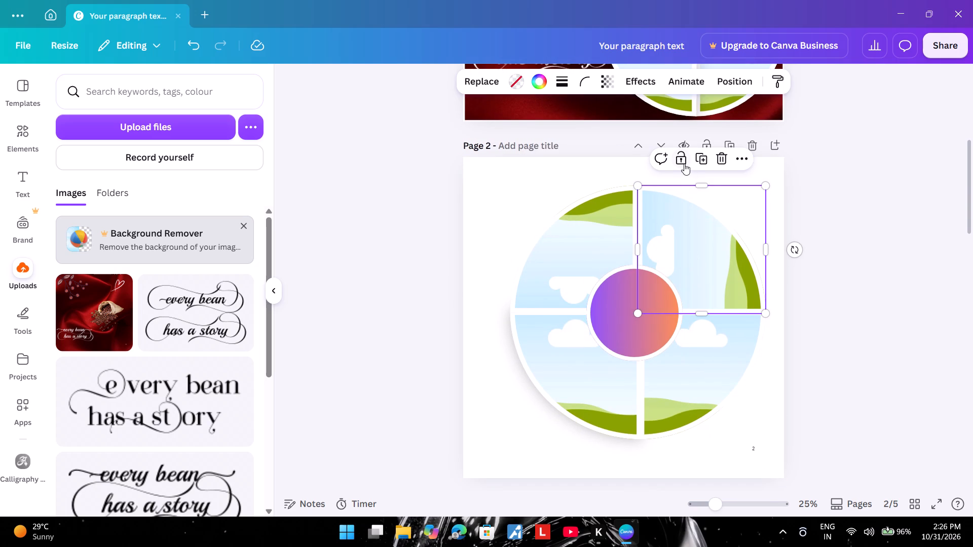
click(683, 163)
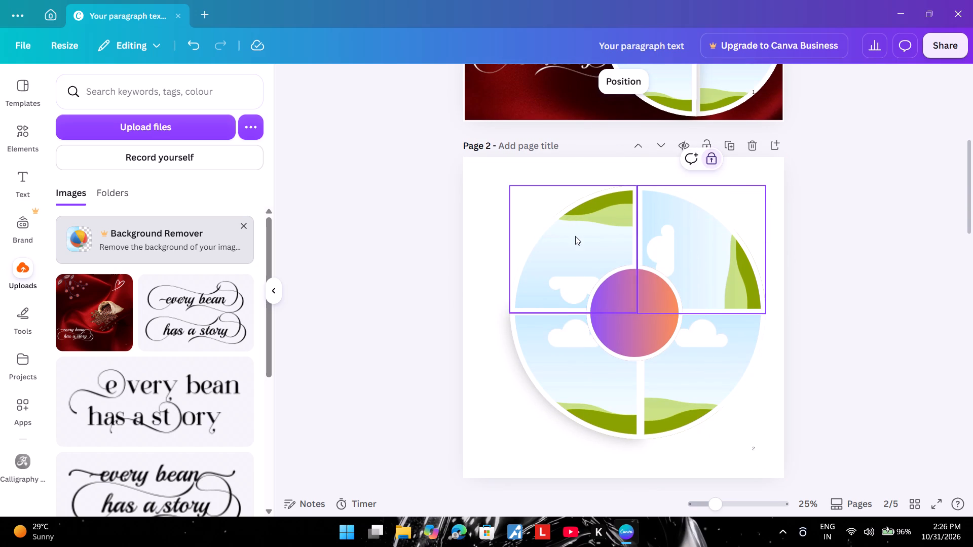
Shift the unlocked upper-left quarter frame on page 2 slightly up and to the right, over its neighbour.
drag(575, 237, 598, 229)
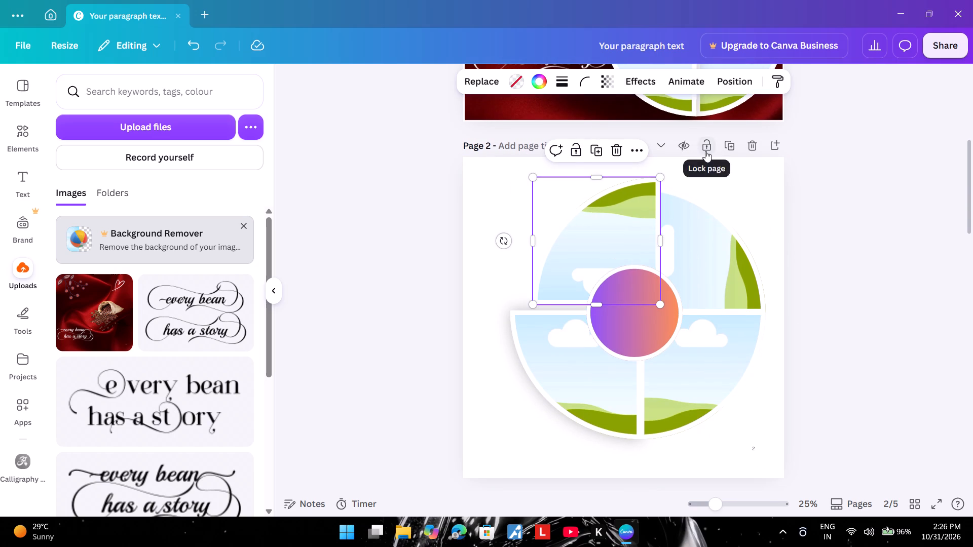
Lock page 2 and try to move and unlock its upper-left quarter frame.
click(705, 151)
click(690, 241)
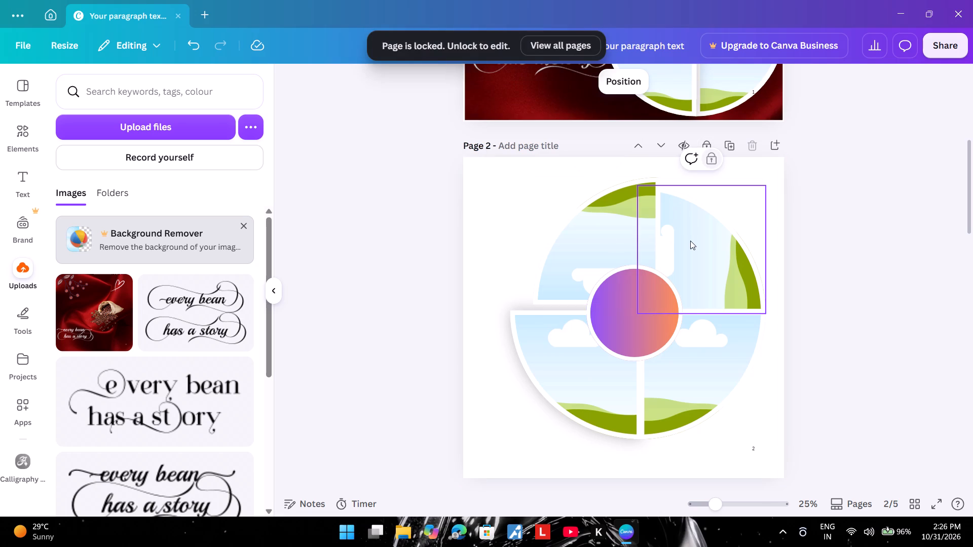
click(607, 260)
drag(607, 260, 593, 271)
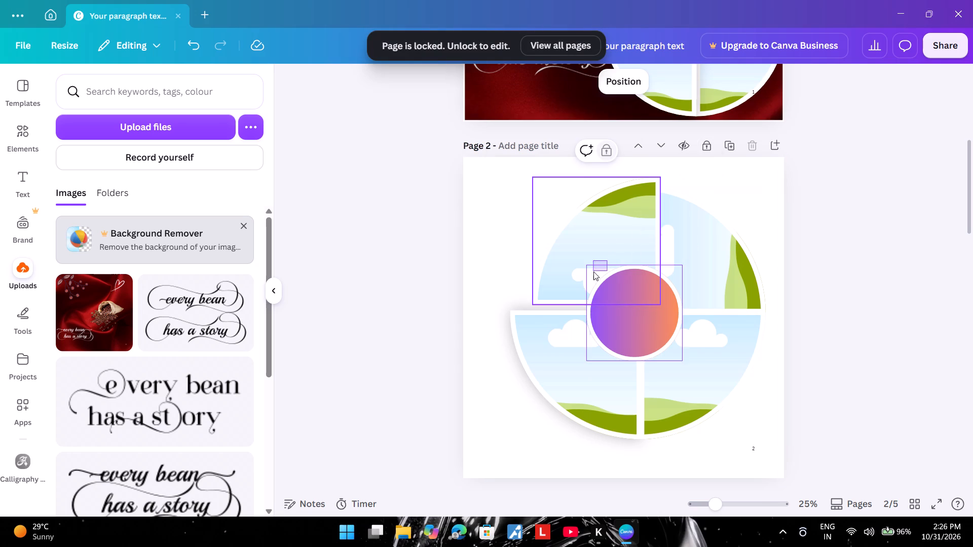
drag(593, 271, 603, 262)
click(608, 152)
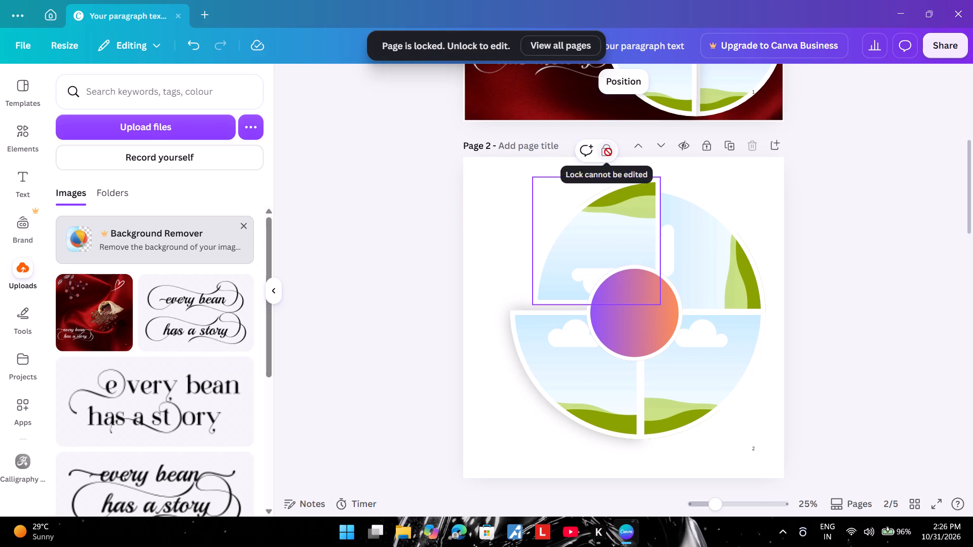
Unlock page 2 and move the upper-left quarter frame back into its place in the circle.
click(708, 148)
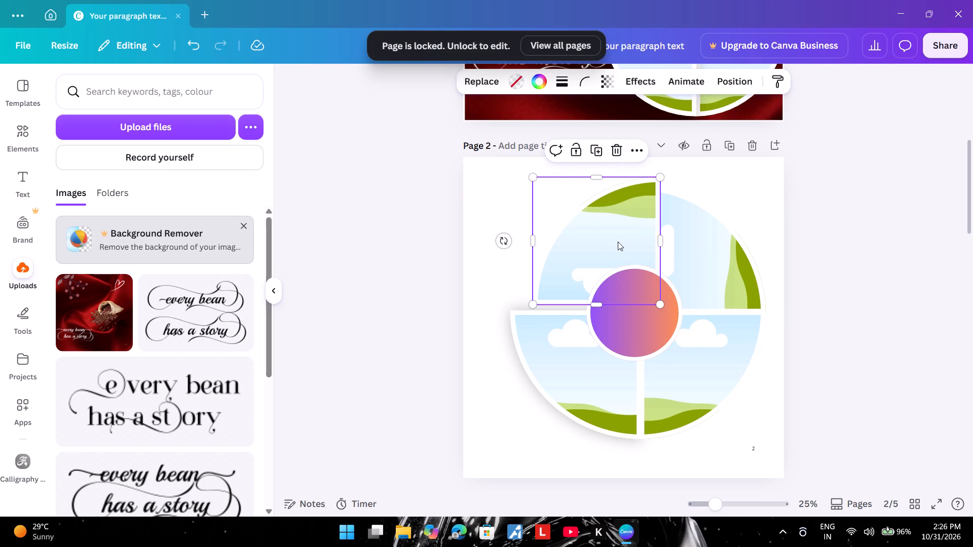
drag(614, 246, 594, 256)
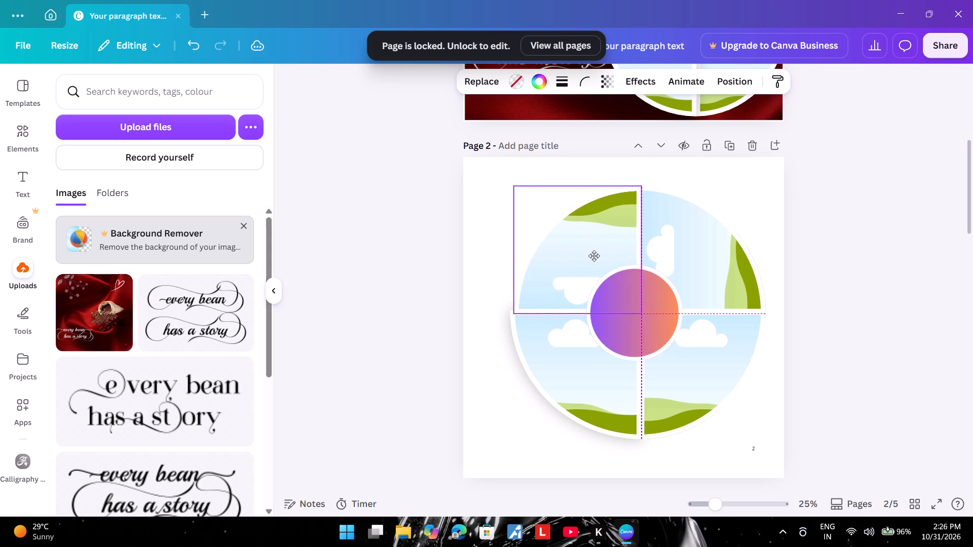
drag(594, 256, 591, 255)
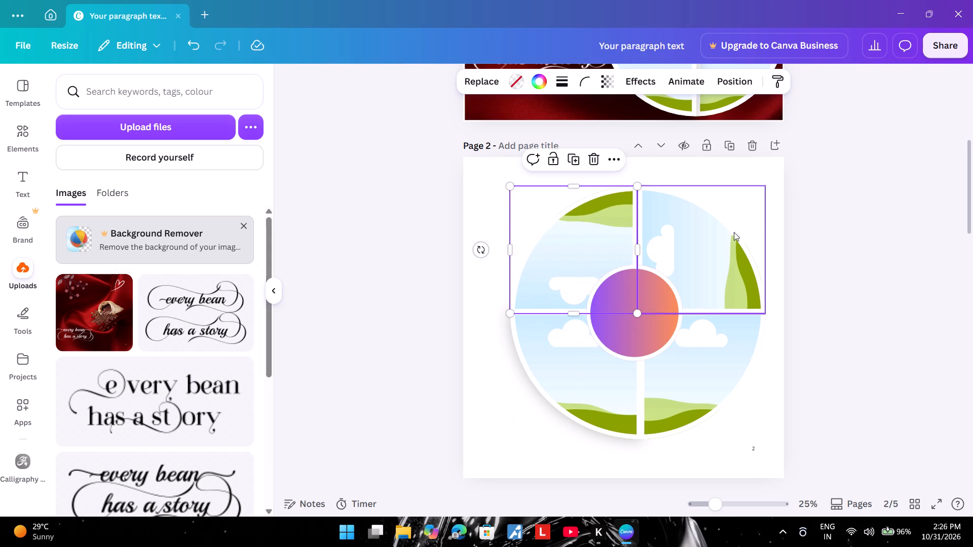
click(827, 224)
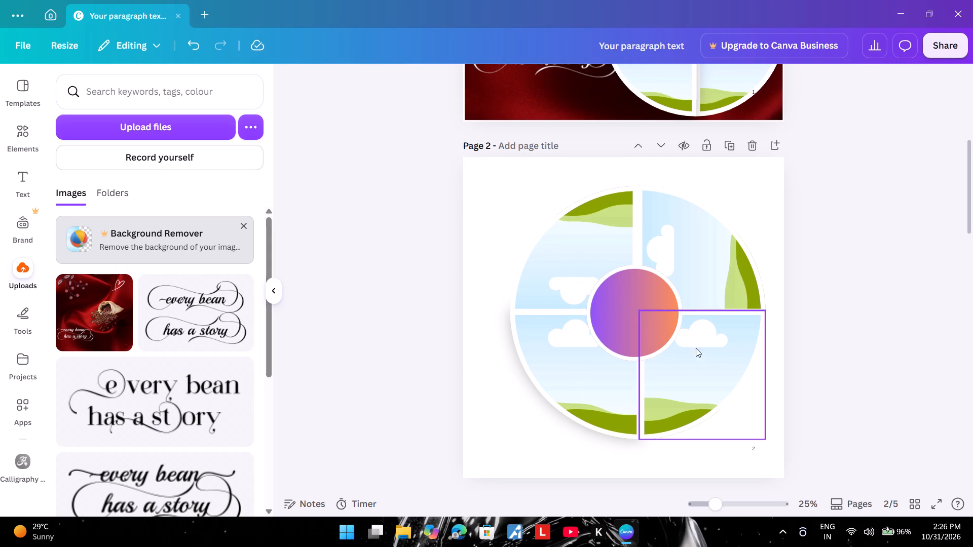
Lock page 2 and try to move its upper quarter frames.
click(711, 148)
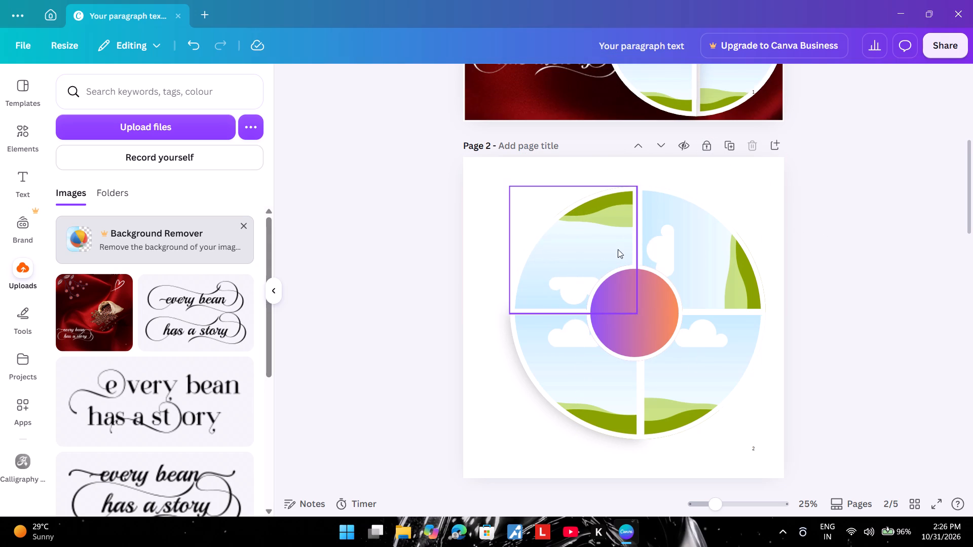
click(618, 249)
drag(720, 257, 713, 261)
Select the quarter frames and central gradient circle together on page 2 and show their element timing.
drag(562, 257, 567, 299)
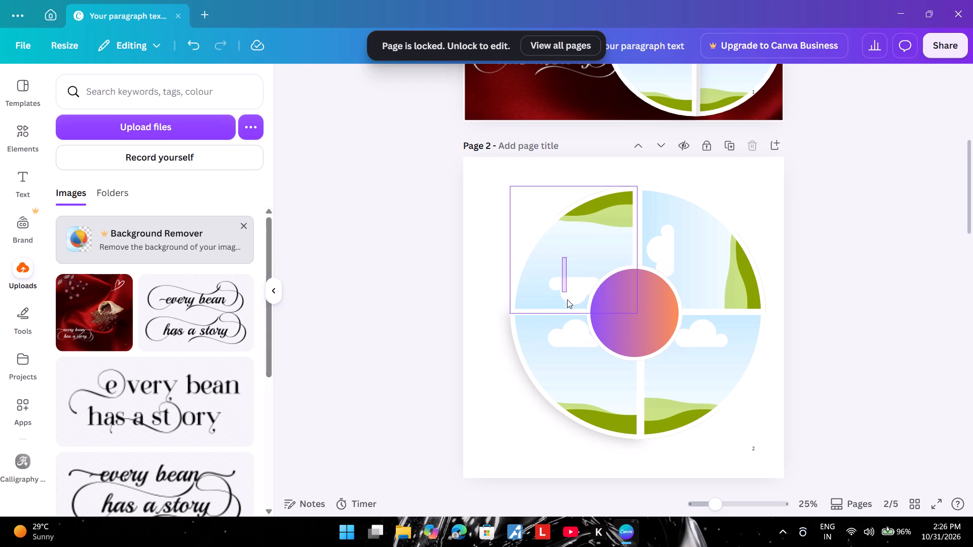
drag(567, 299, 754, 380)
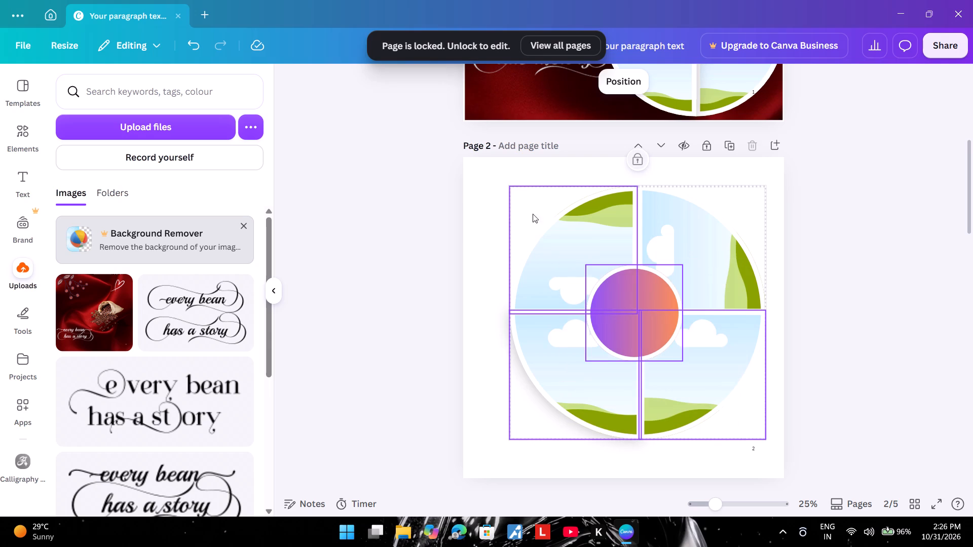
drag(512, 184, 608, 268)
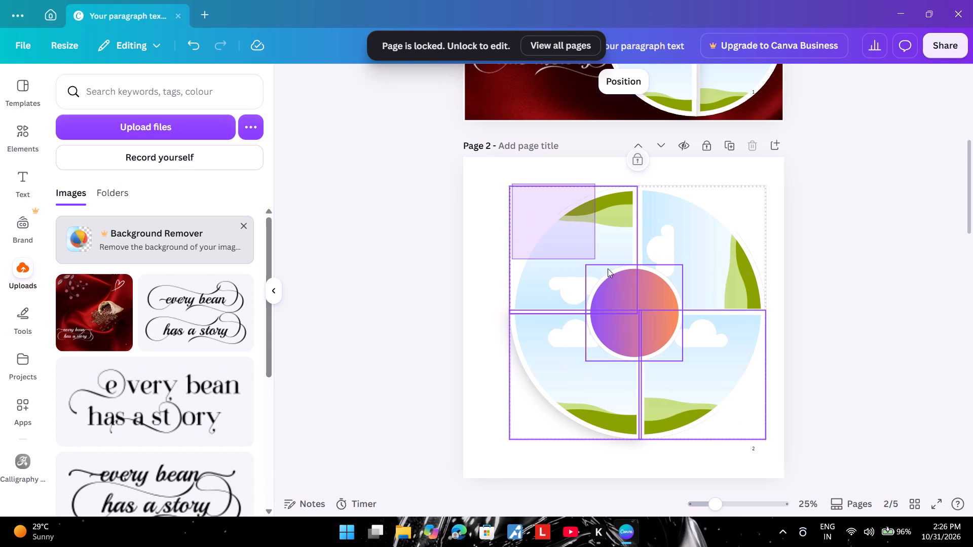
drag(608, 268, 757, 442)
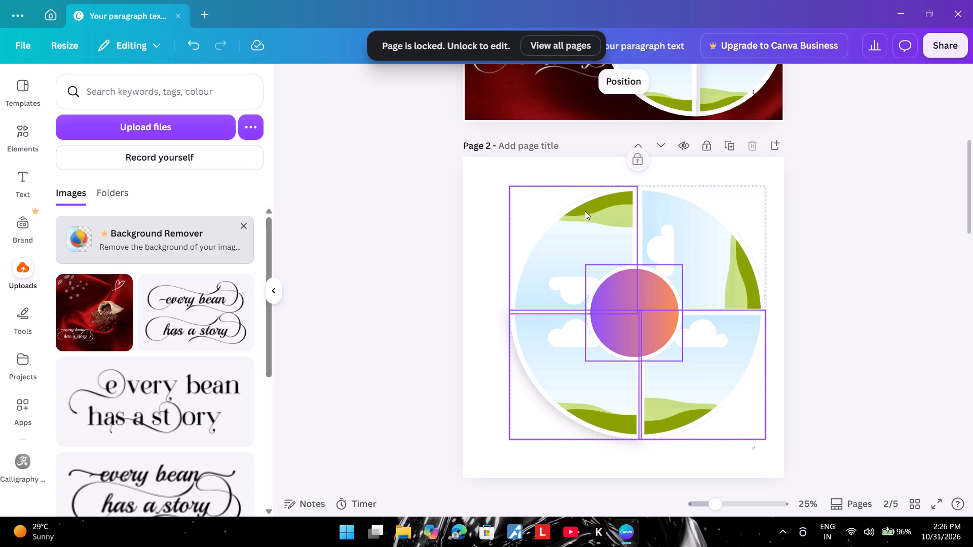
right_drag(565, 210, 604, 249)
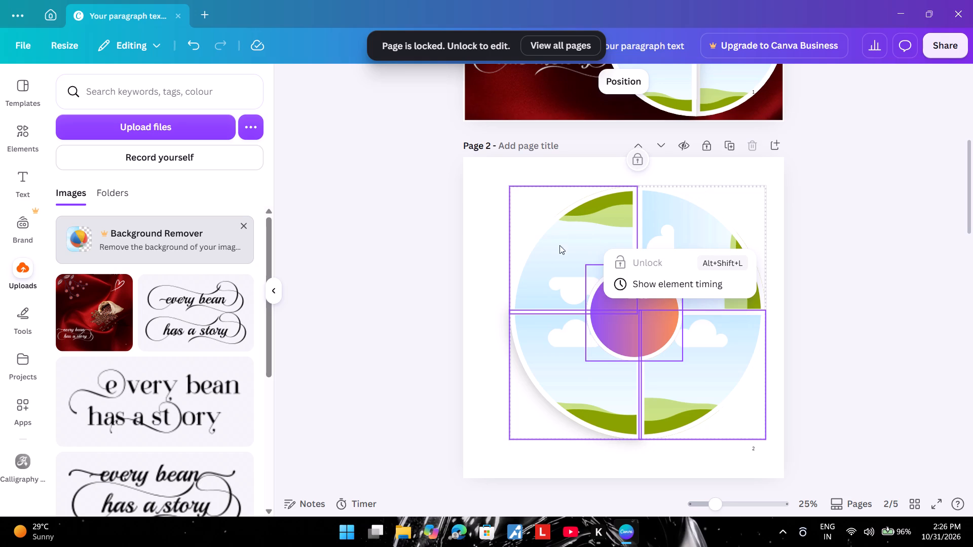
click(660, 283)
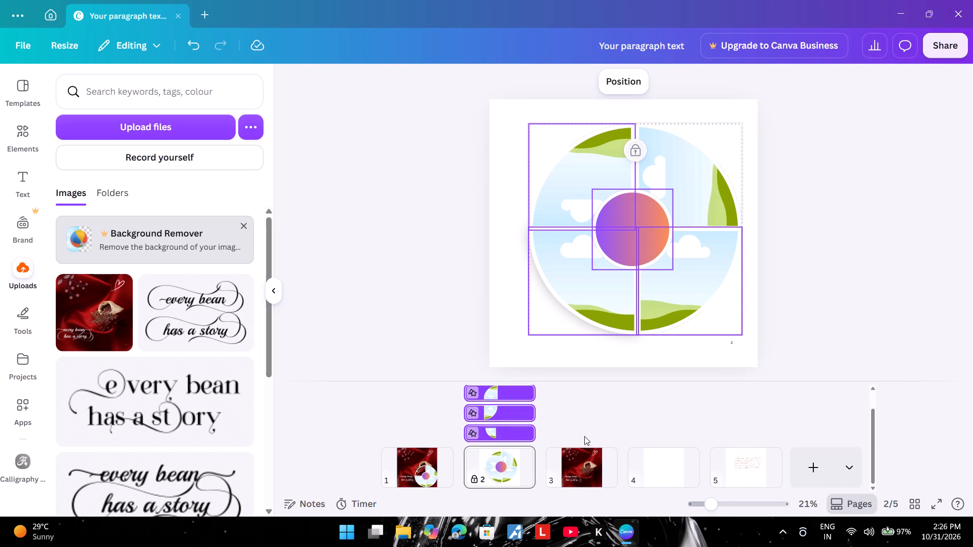
Try different group selections of the quarter frames and central gradient circle on locked page 2.
scroll(595, 478, right, 3)
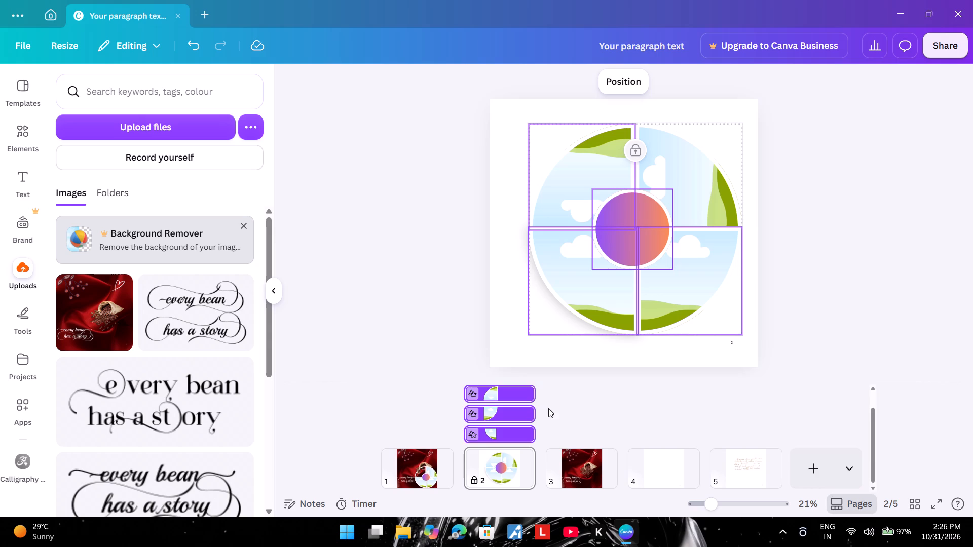
drag(527, 332, 661, 382)
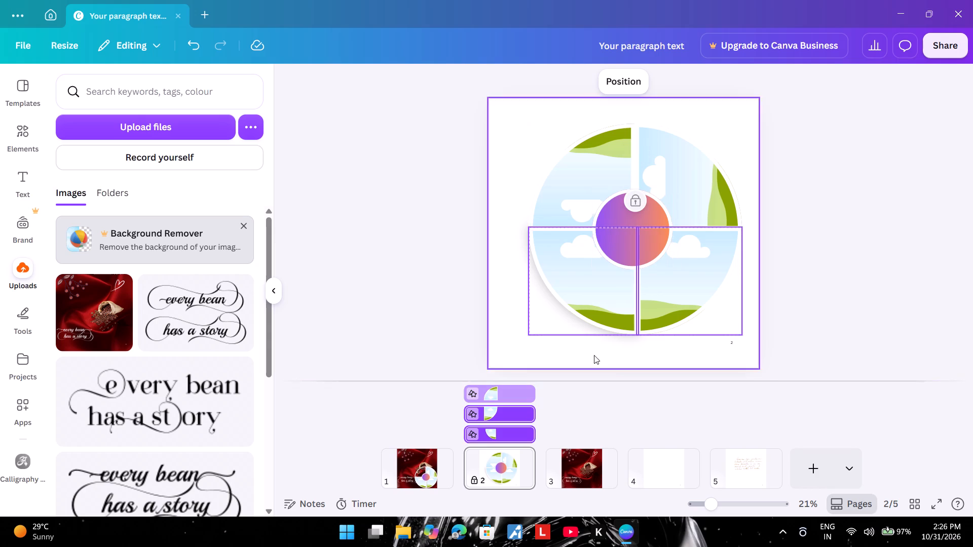
drag(580, 202, 600, 186)
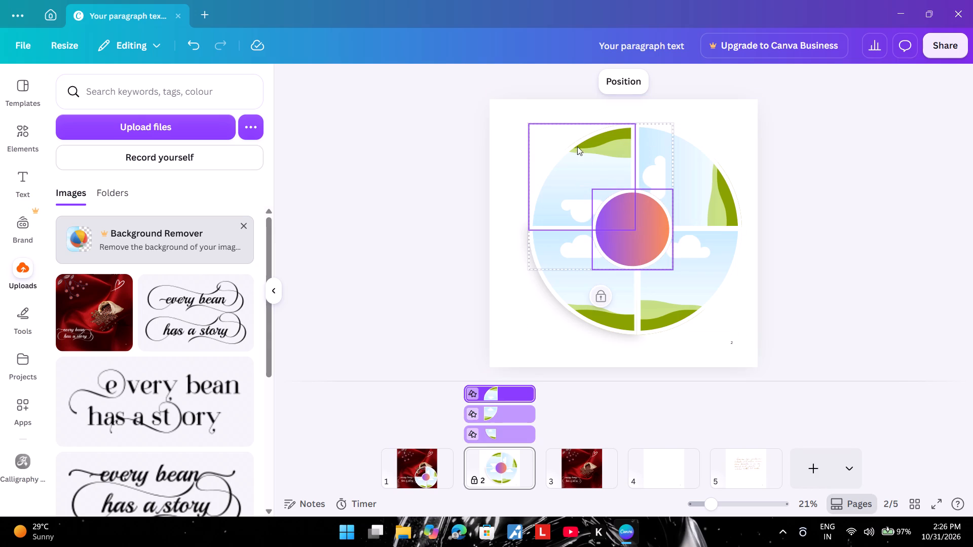
drag(581, 141, 705, 324)
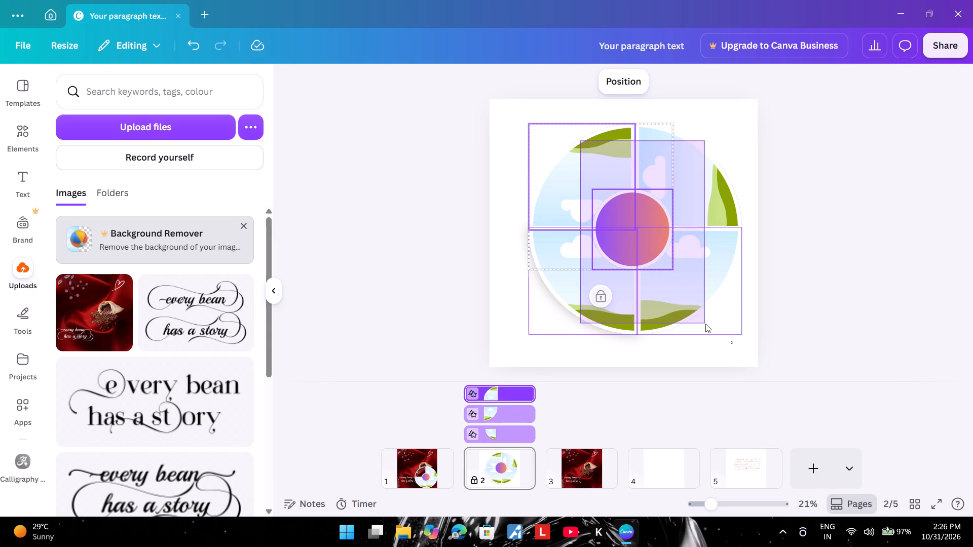
drag(705, 324, 728, 324)
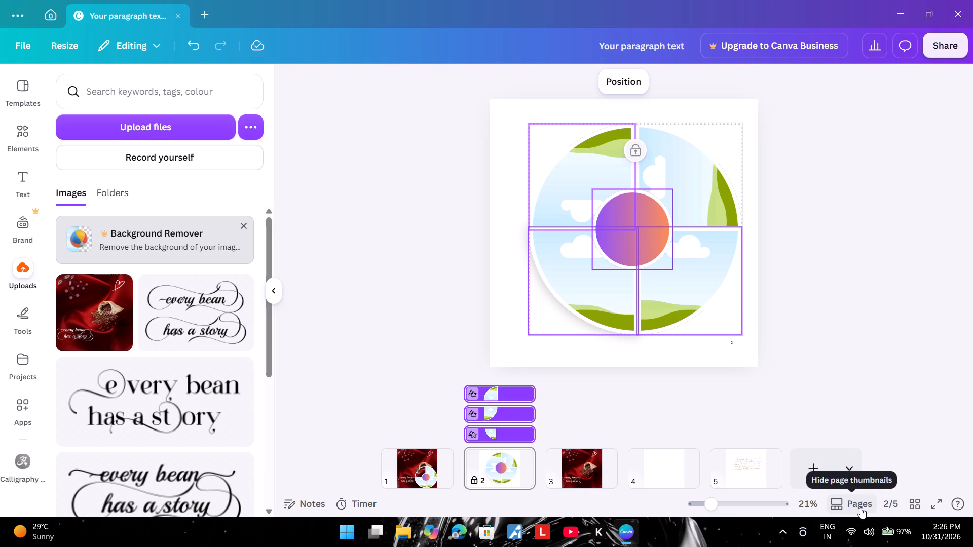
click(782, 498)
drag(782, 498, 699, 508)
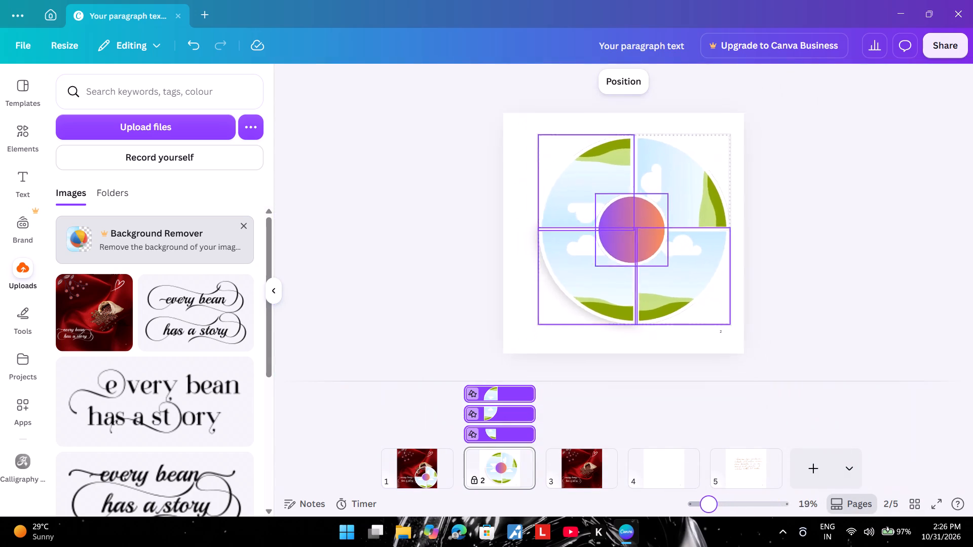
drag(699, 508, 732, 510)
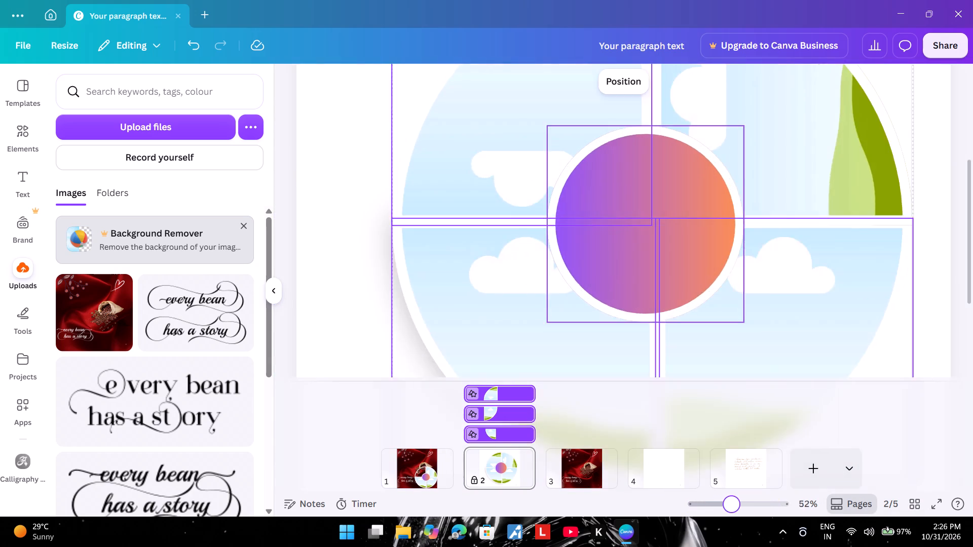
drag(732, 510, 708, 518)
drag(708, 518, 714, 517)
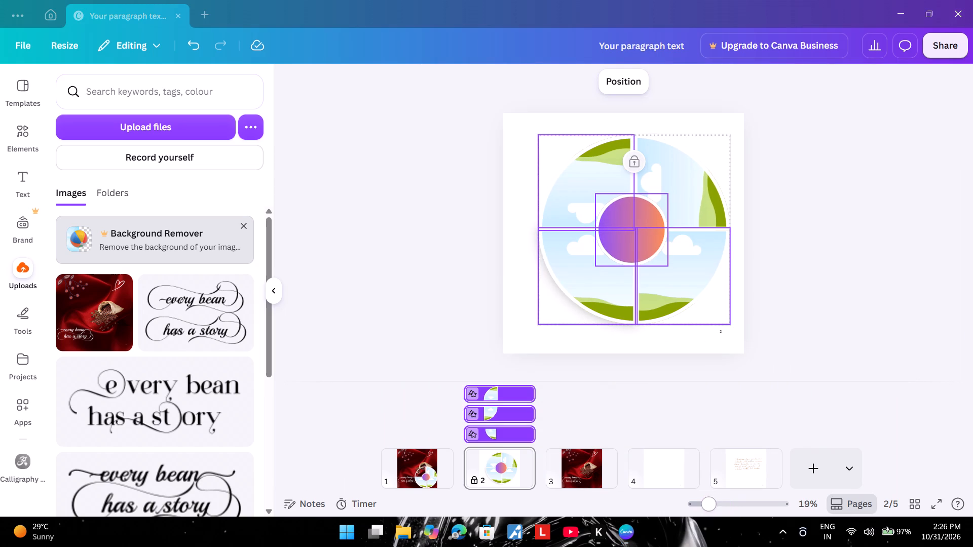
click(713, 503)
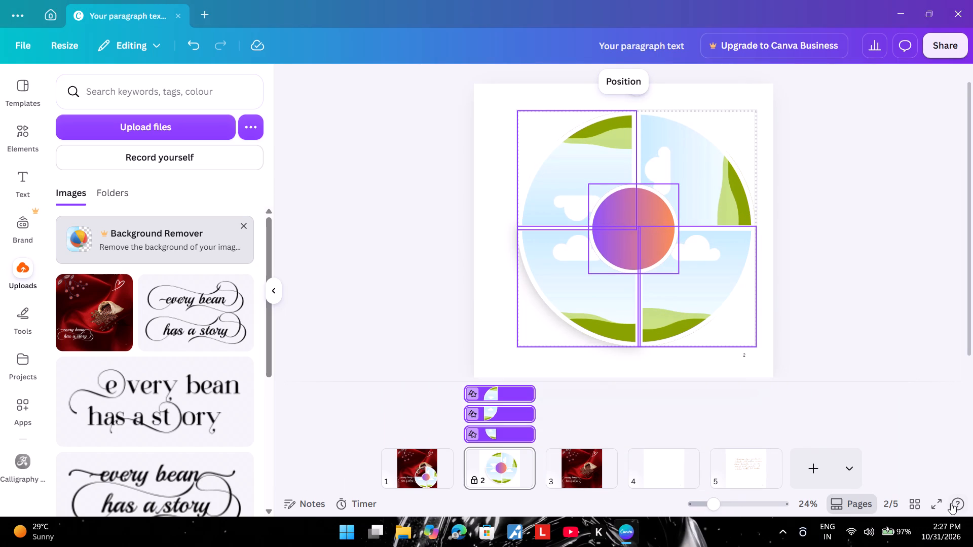
Select all pages in the grid overview of the design and reopen page 2 for editing.
click(916, 505)
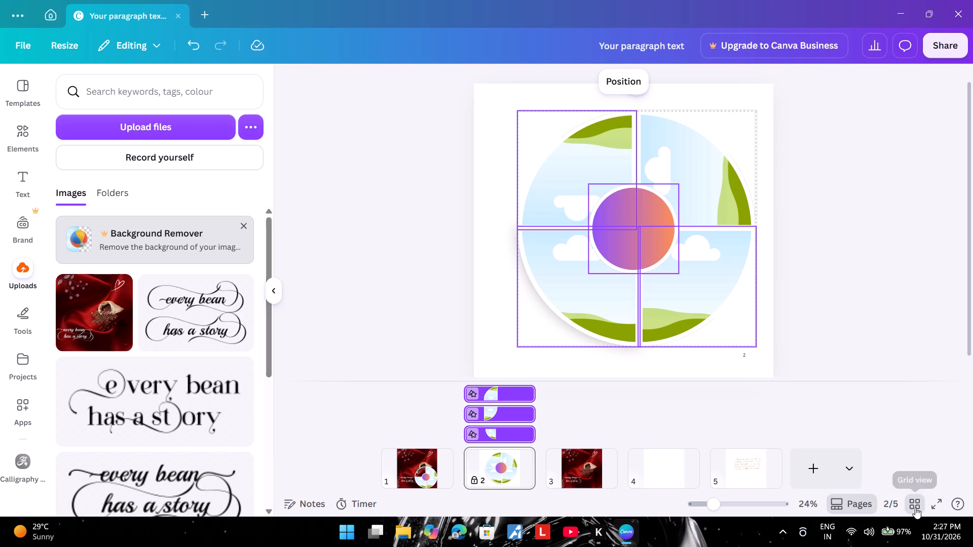
click(209, 186)
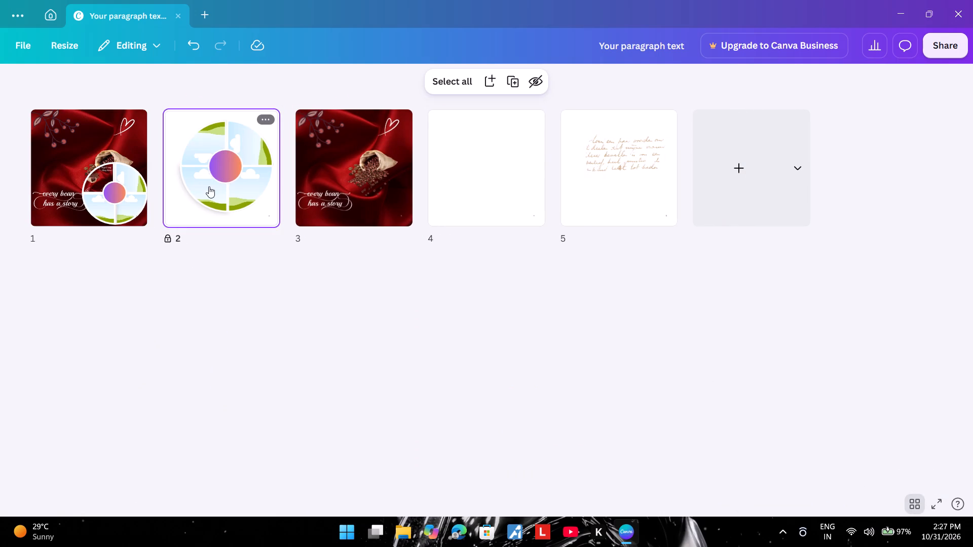
click(211, 188)
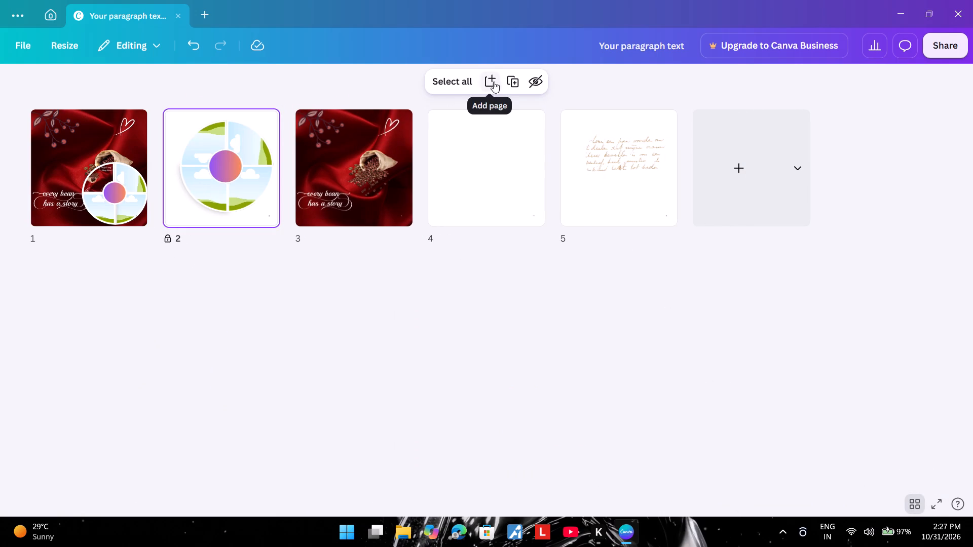
click(474, 83)
click(223, 159)
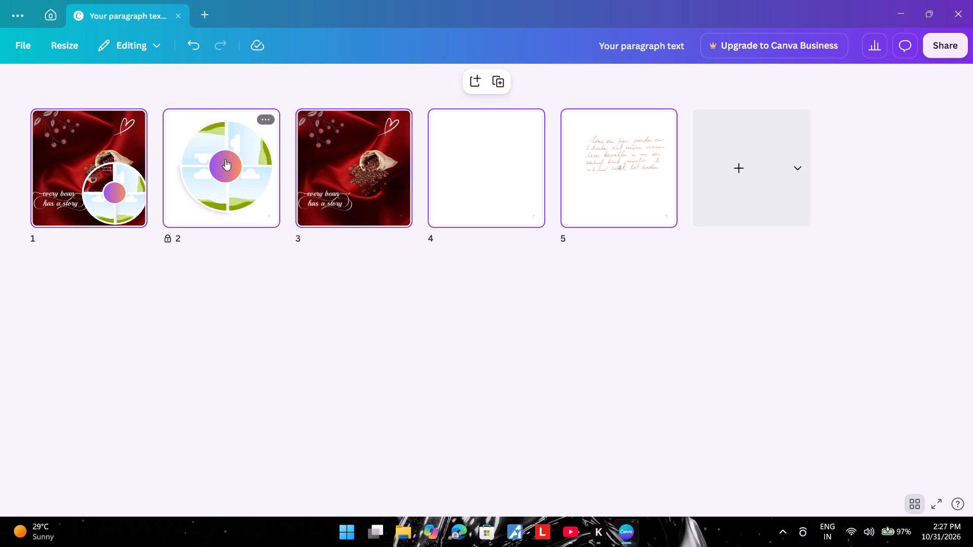
triple_click(229, 160)
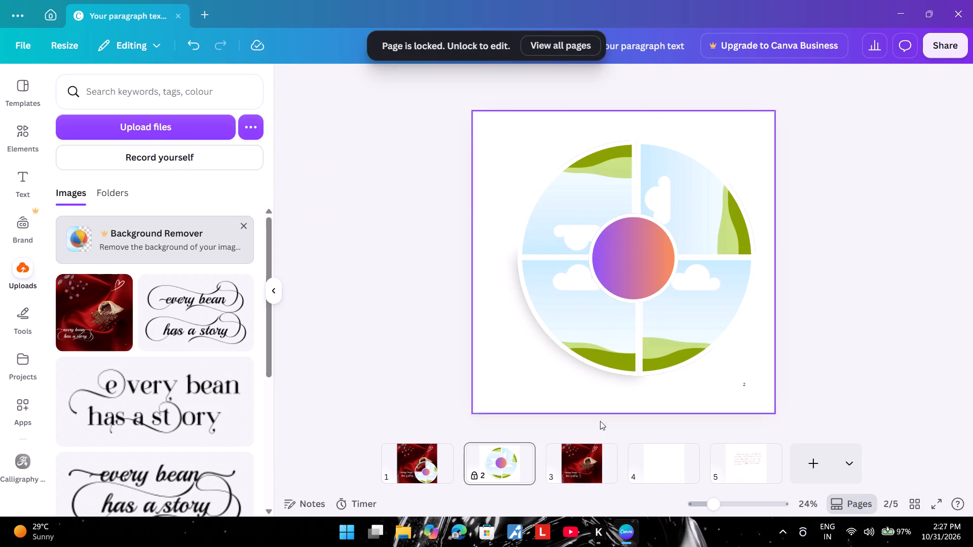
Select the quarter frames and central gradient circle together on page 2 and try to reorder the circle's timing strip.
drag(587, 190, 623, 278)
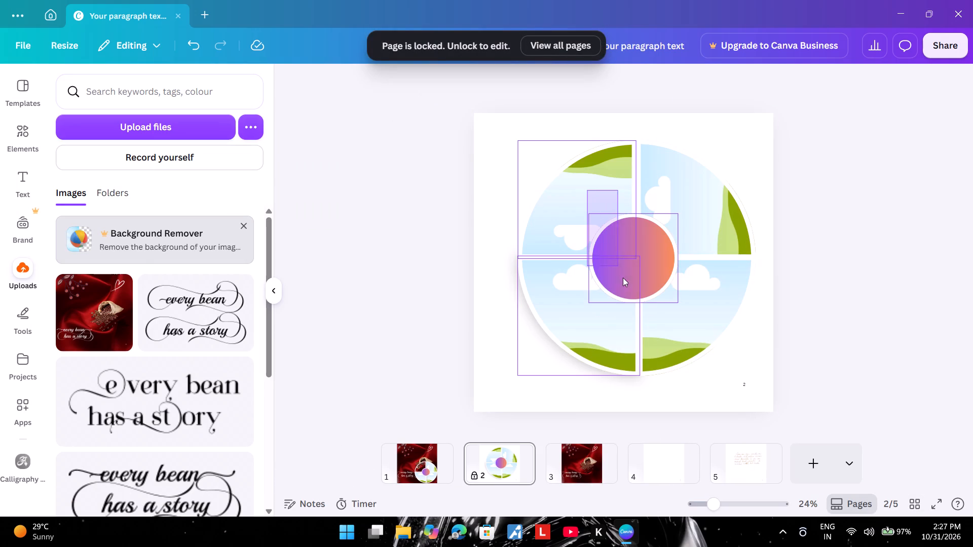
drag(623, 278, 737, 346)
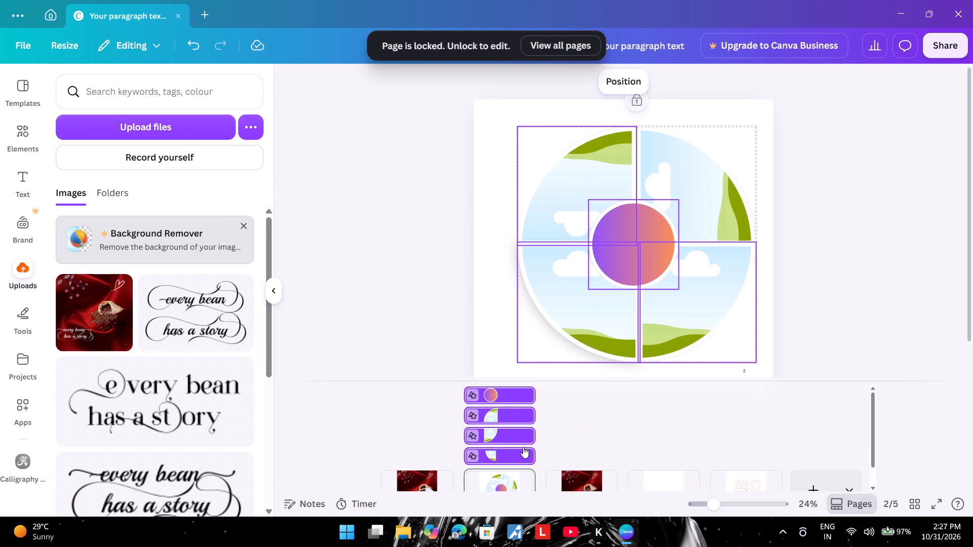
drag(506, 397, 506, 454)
Review the page options available for locked page 2.
click(520, 478)
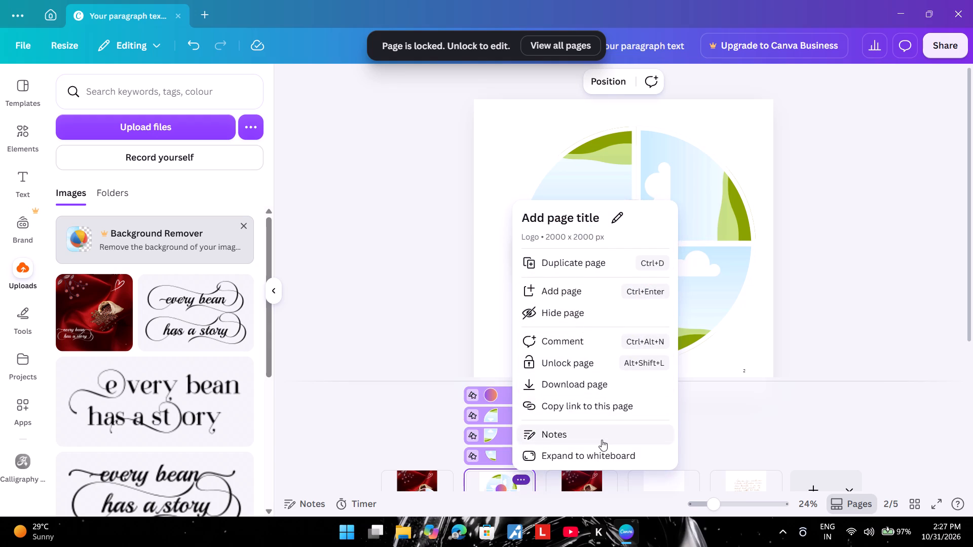
click(697, 440)
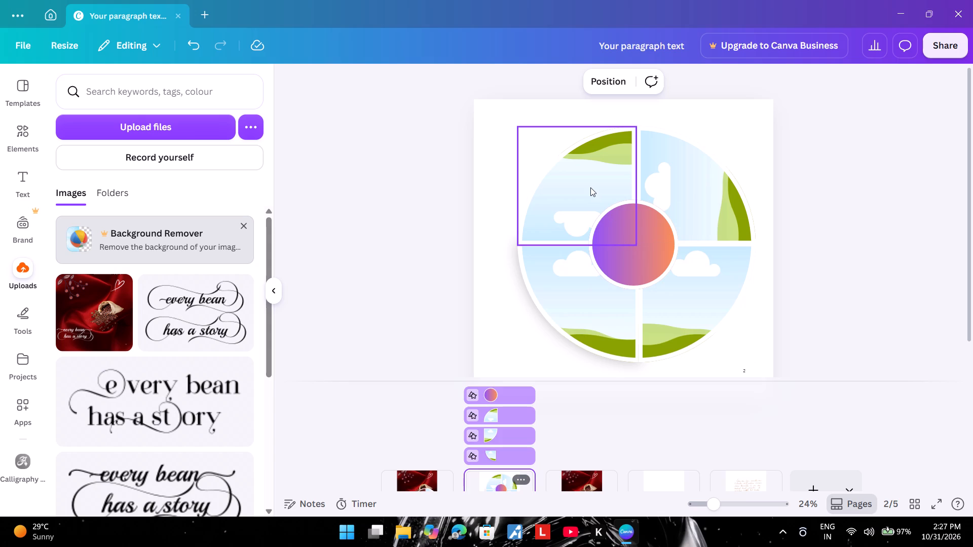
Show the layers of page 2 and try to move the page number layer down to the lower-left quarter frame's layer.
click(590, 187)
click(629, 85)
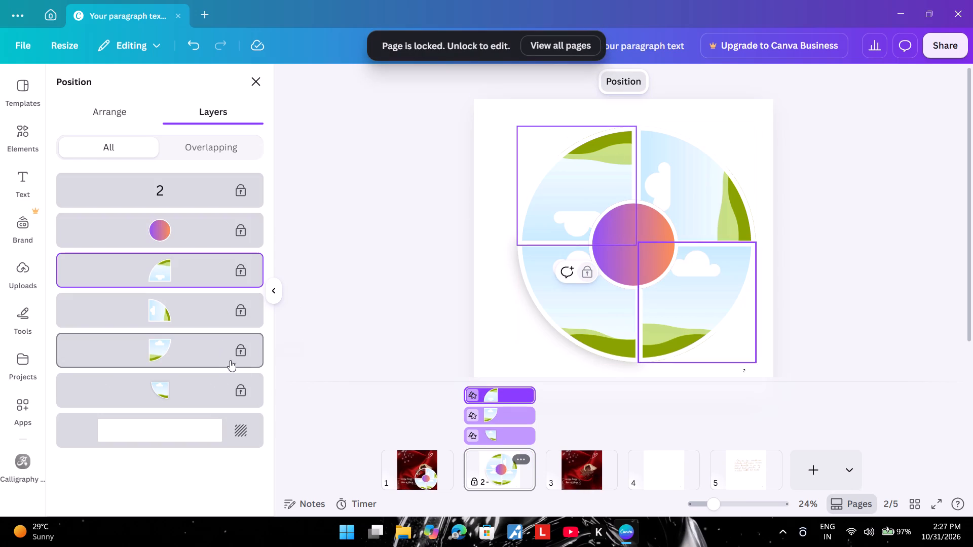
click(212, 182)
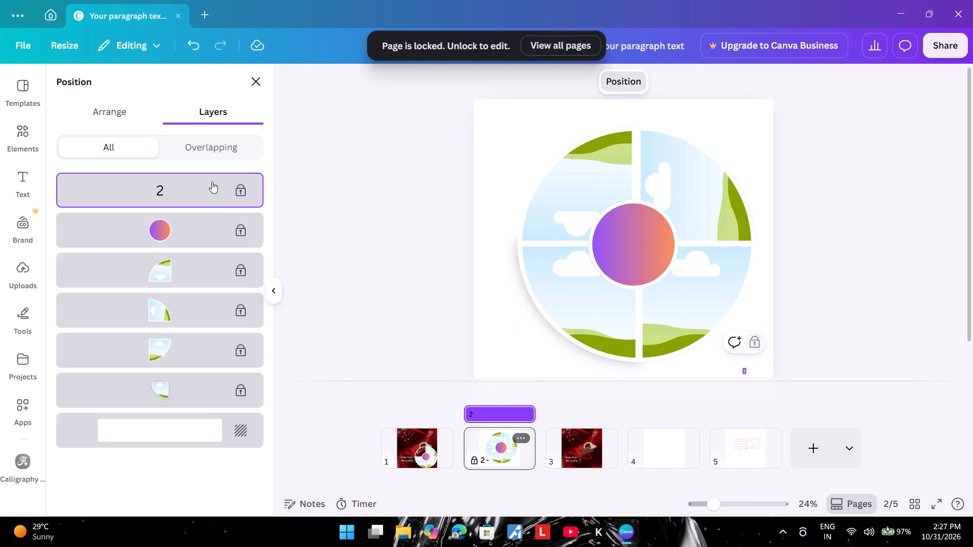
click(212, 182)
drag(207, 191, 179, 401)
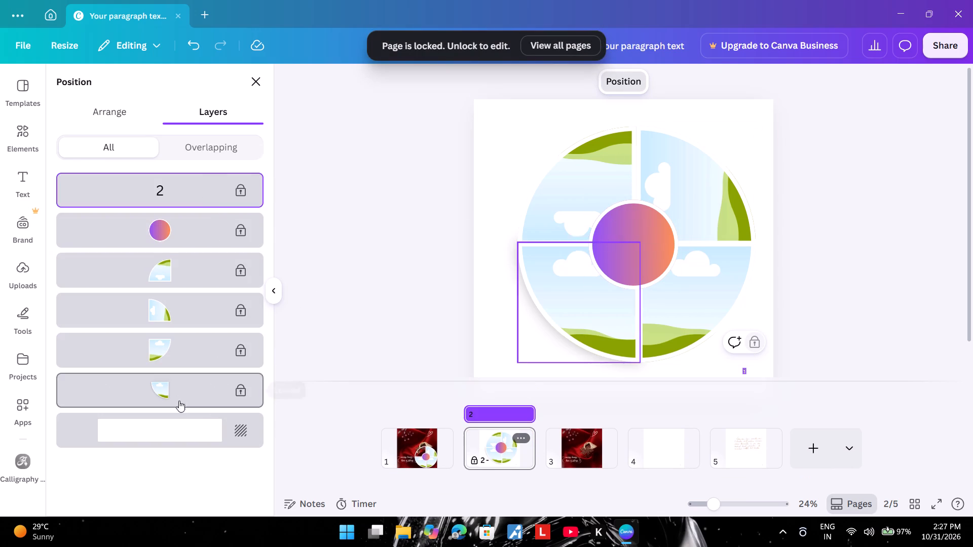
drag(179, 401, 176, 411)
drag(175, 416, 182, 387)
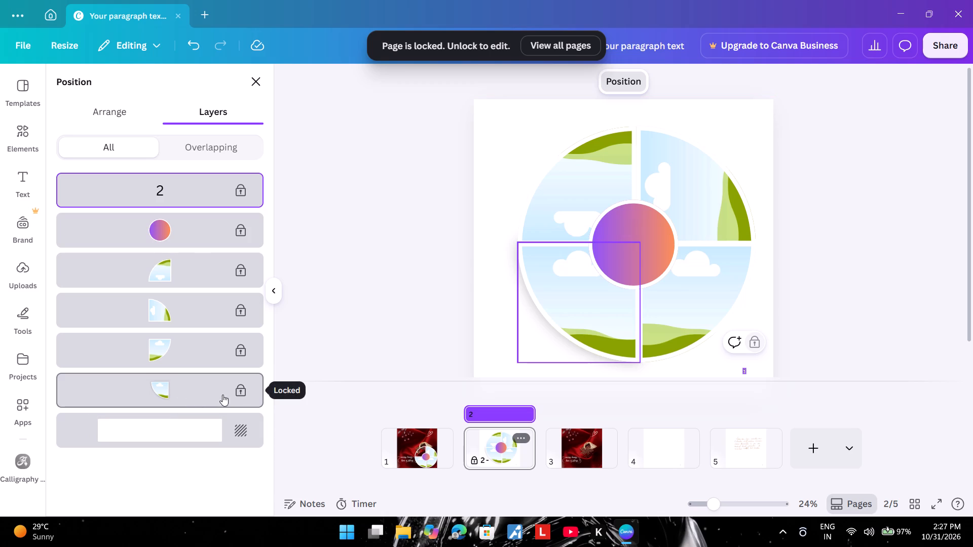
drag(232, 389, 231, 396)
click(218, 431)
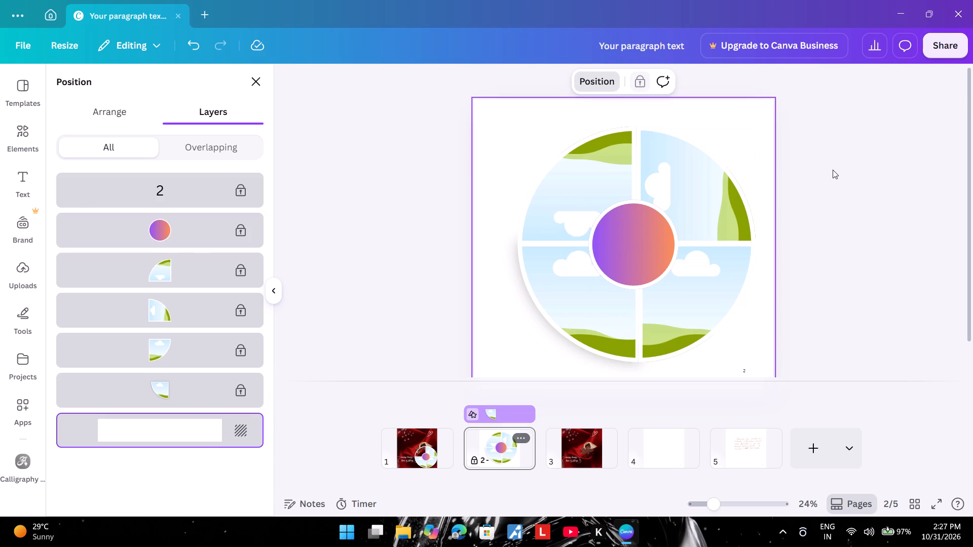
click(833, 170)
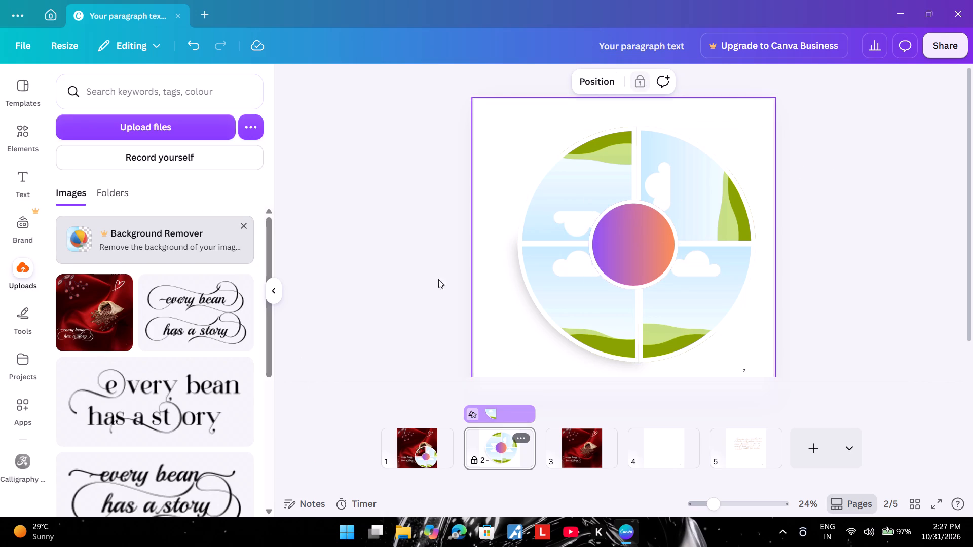
Open the notes of page 1 from its page options.
click(420, 457)
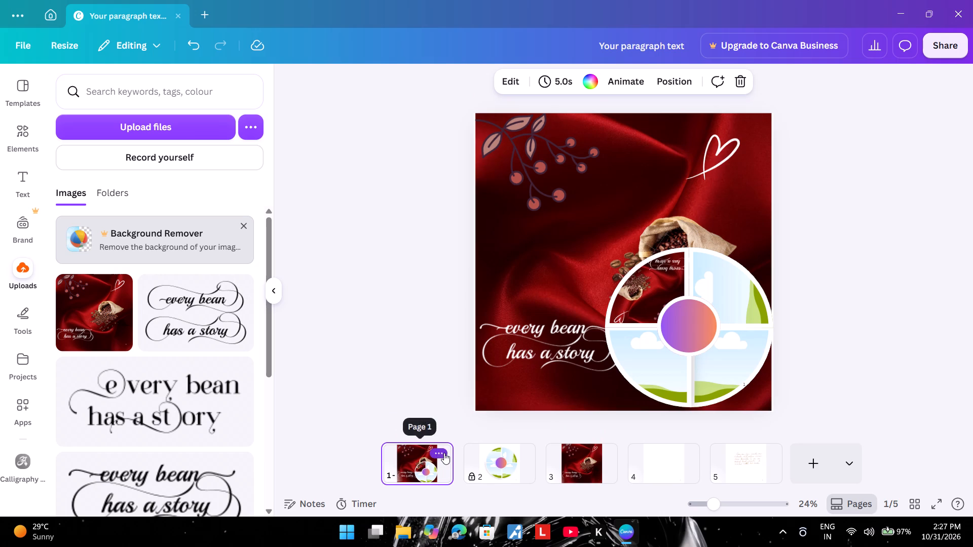
click(444, 453)
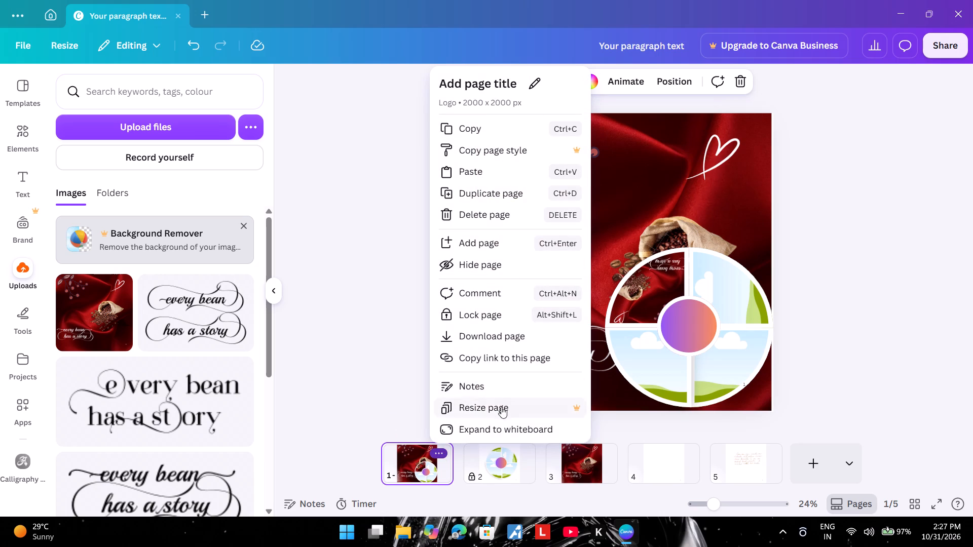
click(497, 382)
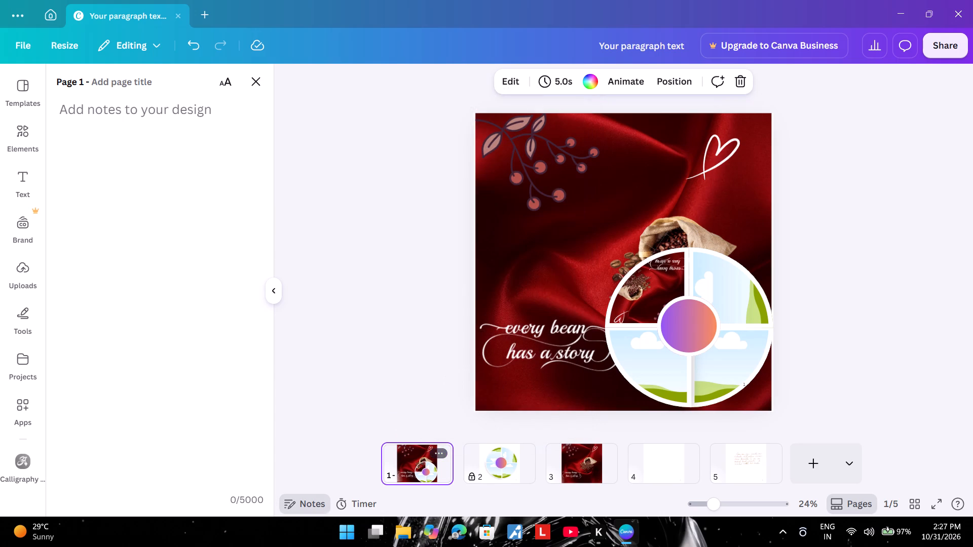
Try the Resize page option for page 1 and dismiss it.
click(438, 451)
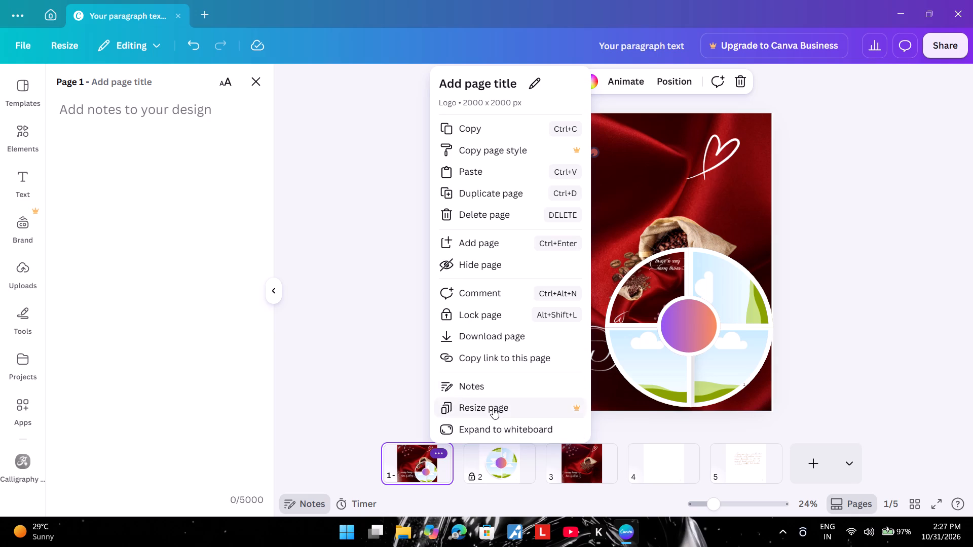
click(493, 408)
click(402, 334)
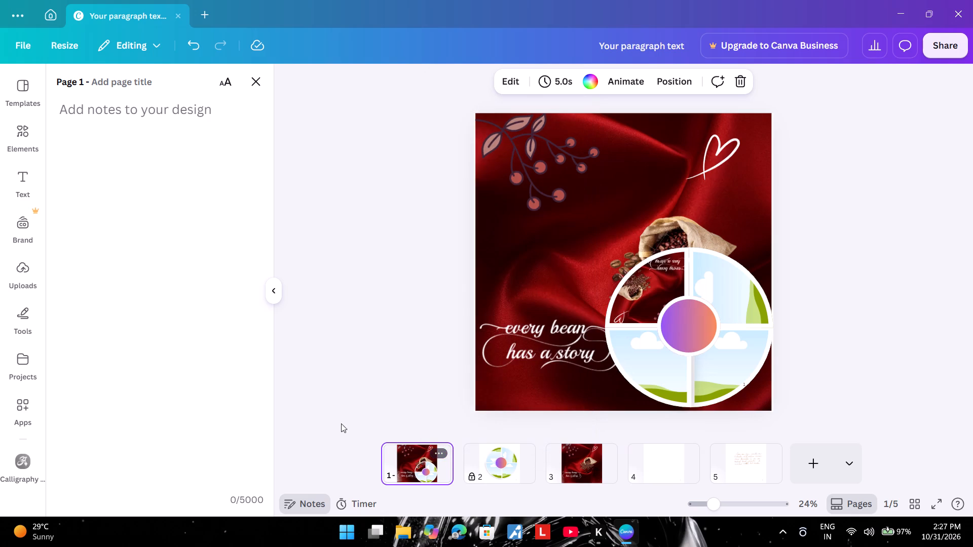
Review the page options available for page 1.
click(491, 453)
click(419, 463)
click(438, 454)
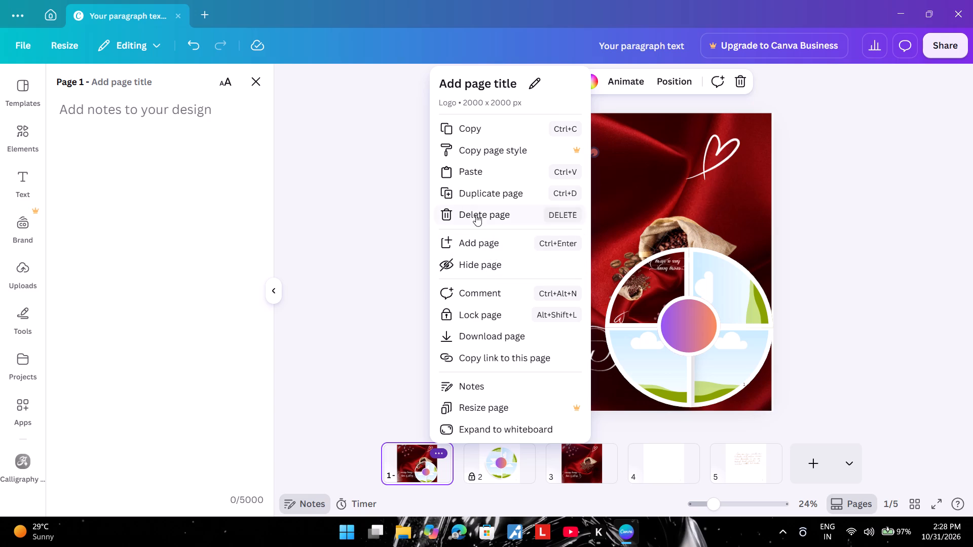
click(363, 214)
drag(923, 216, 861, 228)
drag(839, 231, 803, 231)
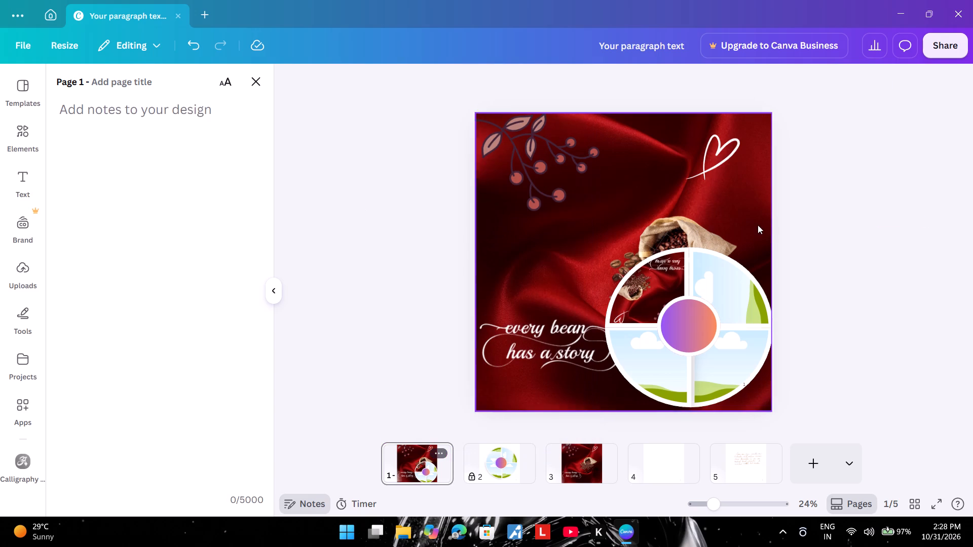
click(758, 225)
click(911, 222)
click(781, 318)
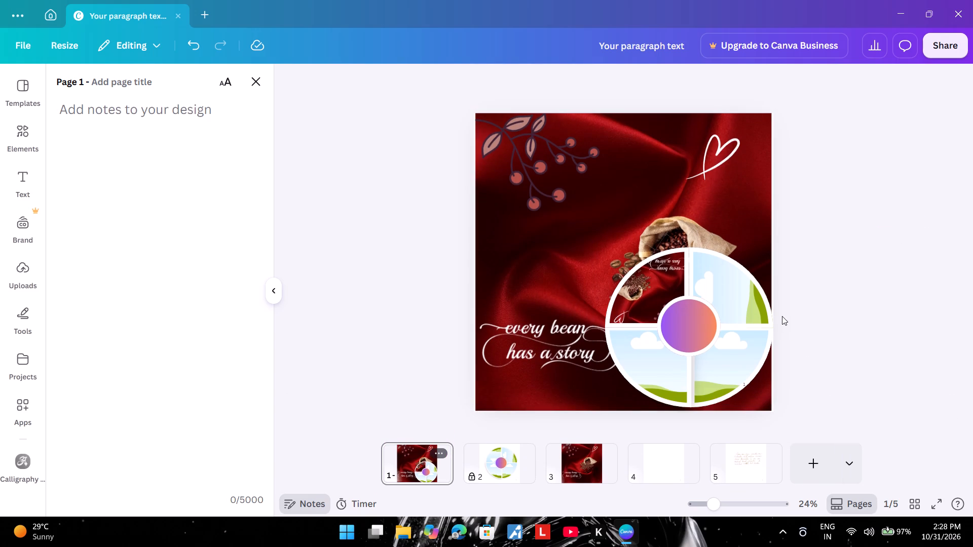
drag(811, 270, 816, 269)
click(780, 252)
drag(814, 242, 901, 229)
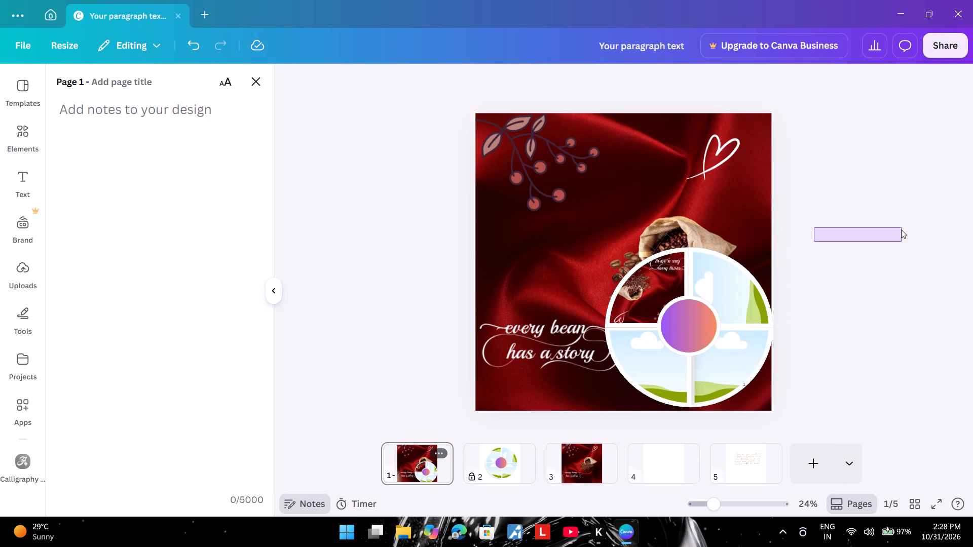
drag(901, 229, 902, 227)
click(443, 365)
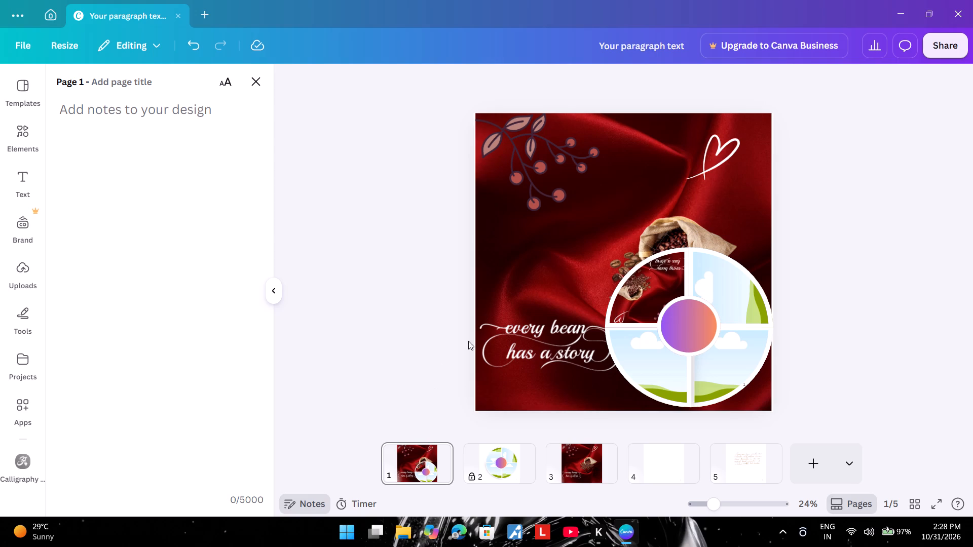
Select the red satin backdrop of page 1 to inspect its layer, and return to the page itself.
click(479, 339)
click(409, 415)
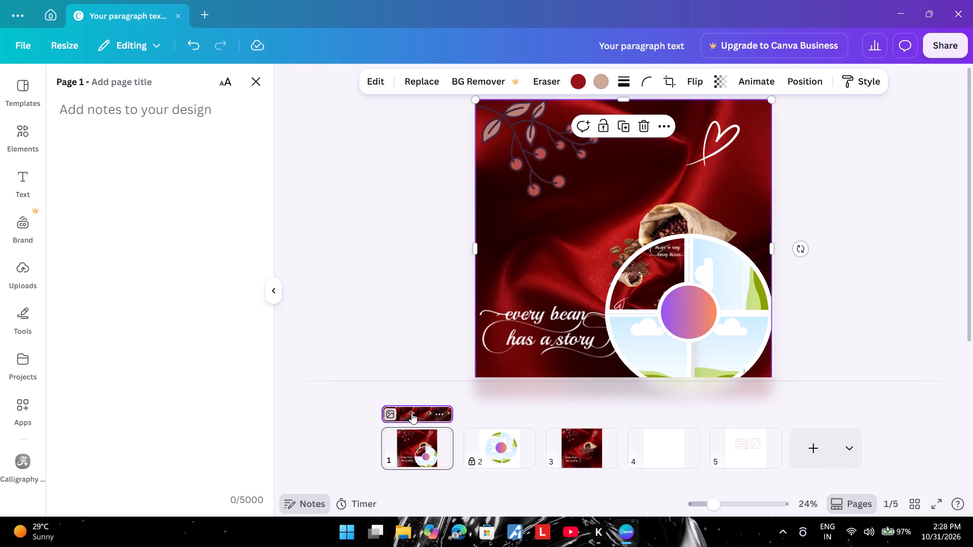
click(438, 411)
click(423, 371)
click(428, 456)
click(434, 457)
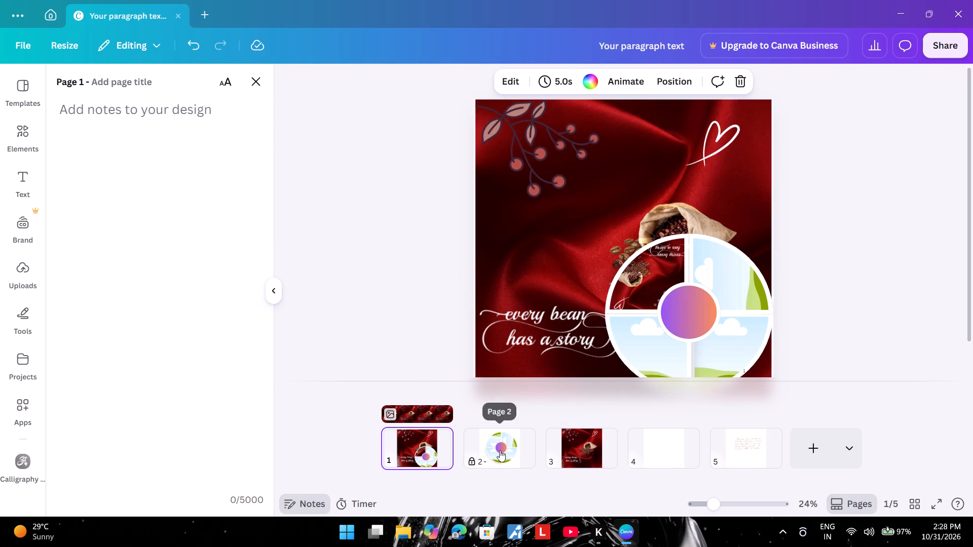
Open page 2 and review its page options.
click(500, 450)
click(501, 451)
click(517, 436)
click(520, 422)
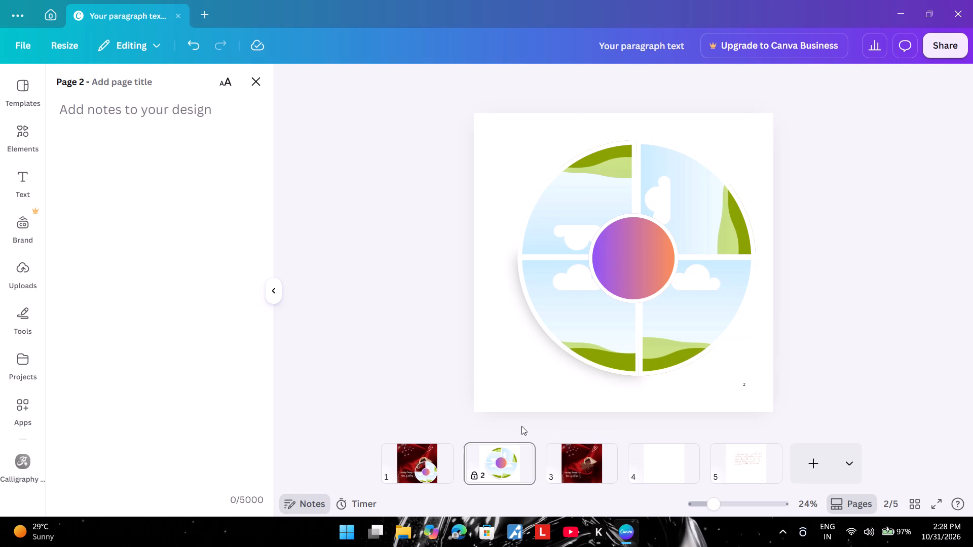
click(525, 455)
click(527, 453)
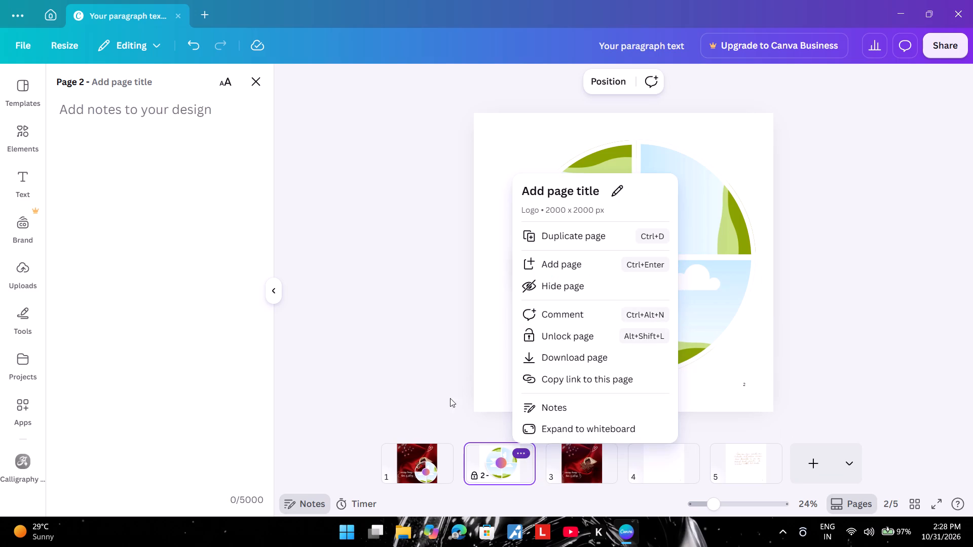
click(403, 366)
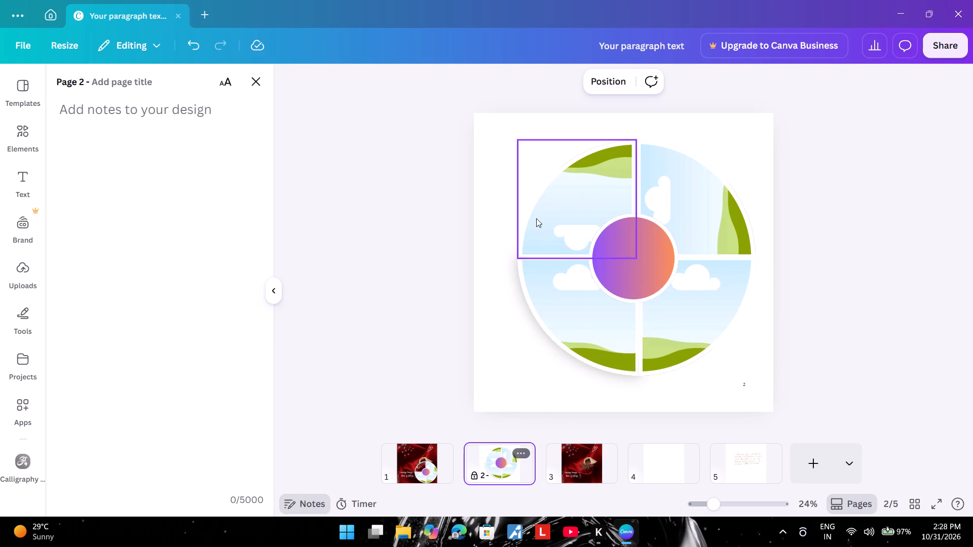
Select the quarter frames and central circle on page 2 together, and check the options offered for the page background.
drag(544, 182, 626, 351)
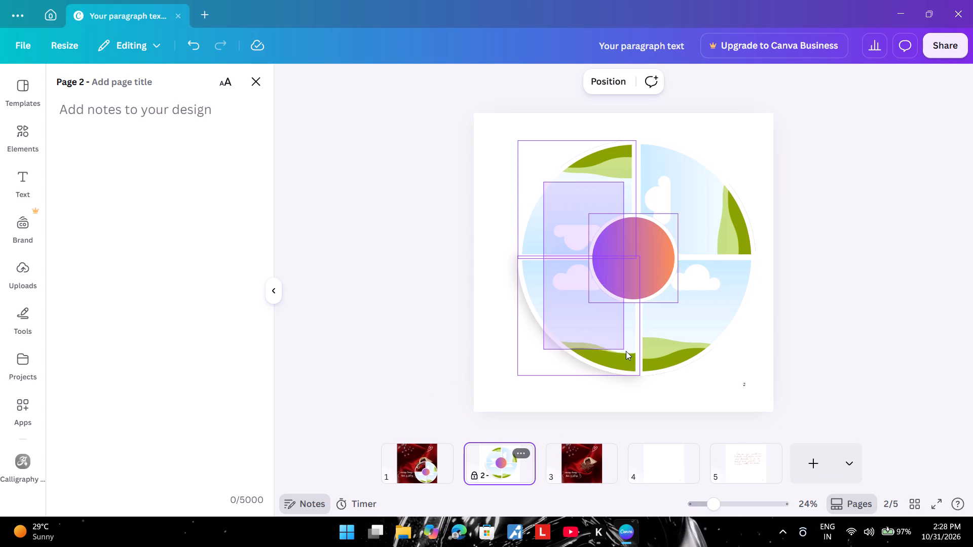
drag(626, 351, 760, 353)
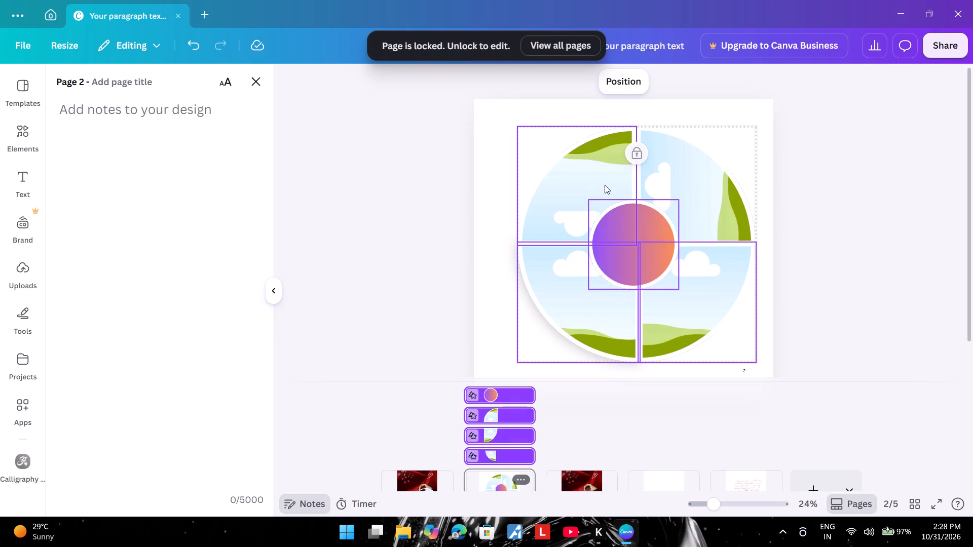
drag(517, 127, 533, 140)
right_click(521, 126)
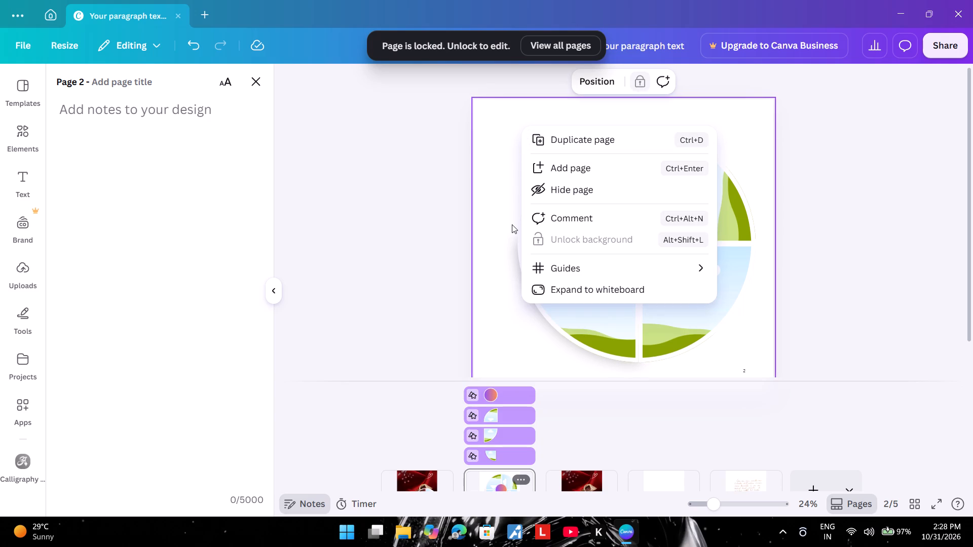
click(496, 274)
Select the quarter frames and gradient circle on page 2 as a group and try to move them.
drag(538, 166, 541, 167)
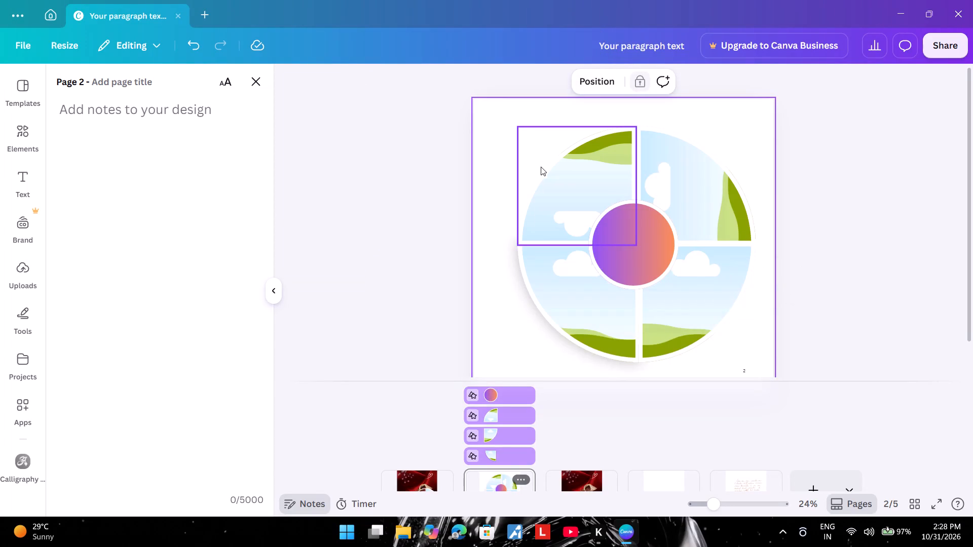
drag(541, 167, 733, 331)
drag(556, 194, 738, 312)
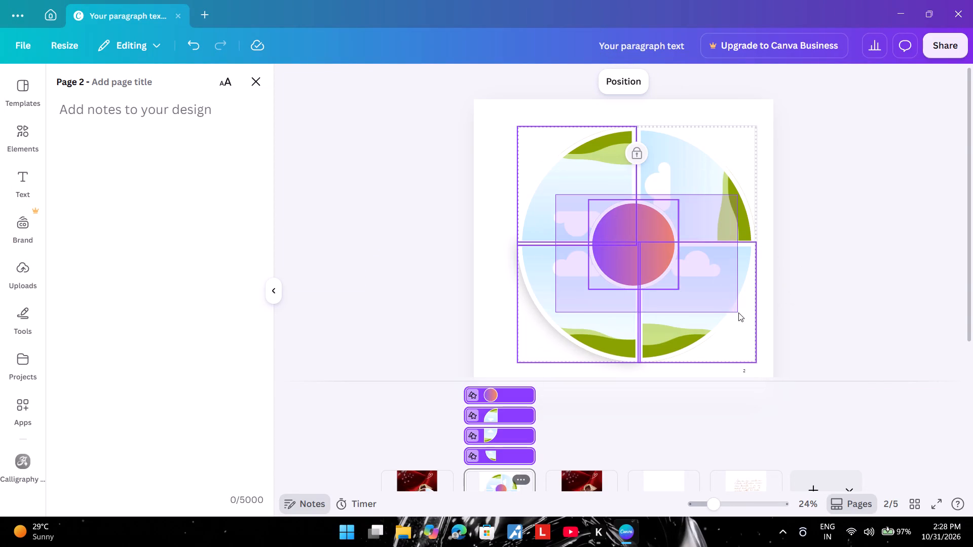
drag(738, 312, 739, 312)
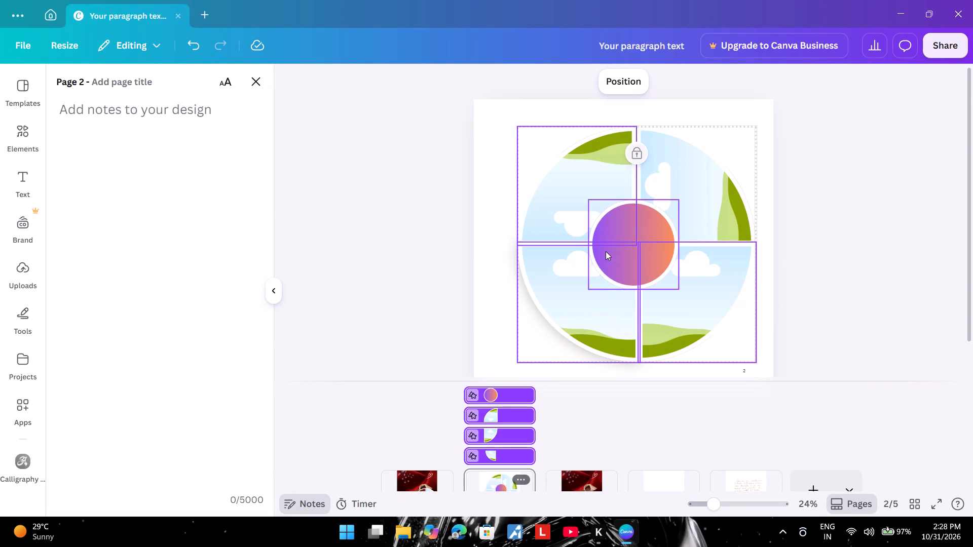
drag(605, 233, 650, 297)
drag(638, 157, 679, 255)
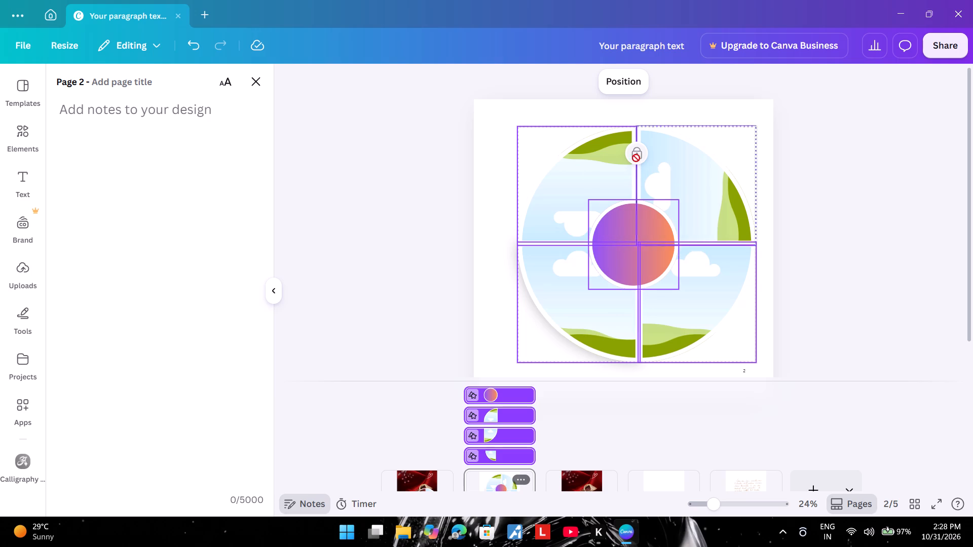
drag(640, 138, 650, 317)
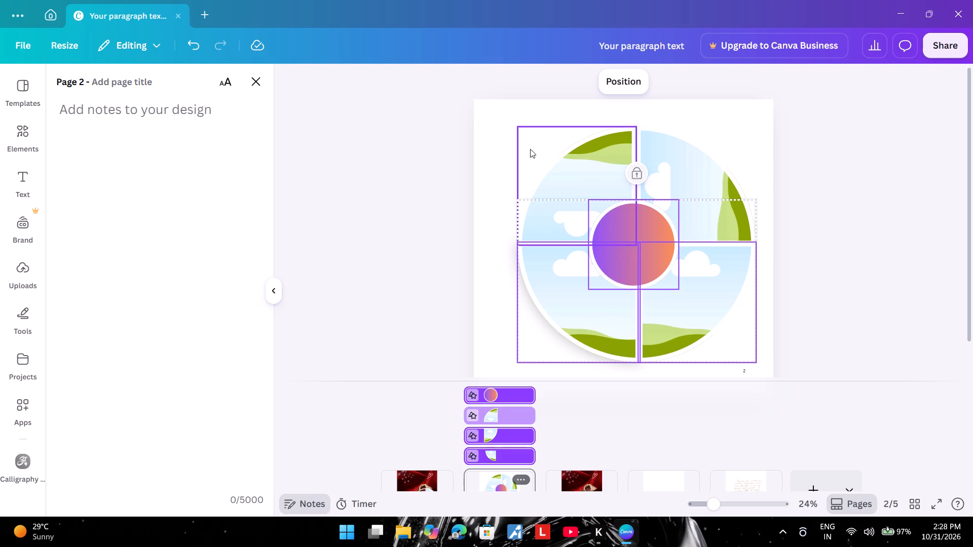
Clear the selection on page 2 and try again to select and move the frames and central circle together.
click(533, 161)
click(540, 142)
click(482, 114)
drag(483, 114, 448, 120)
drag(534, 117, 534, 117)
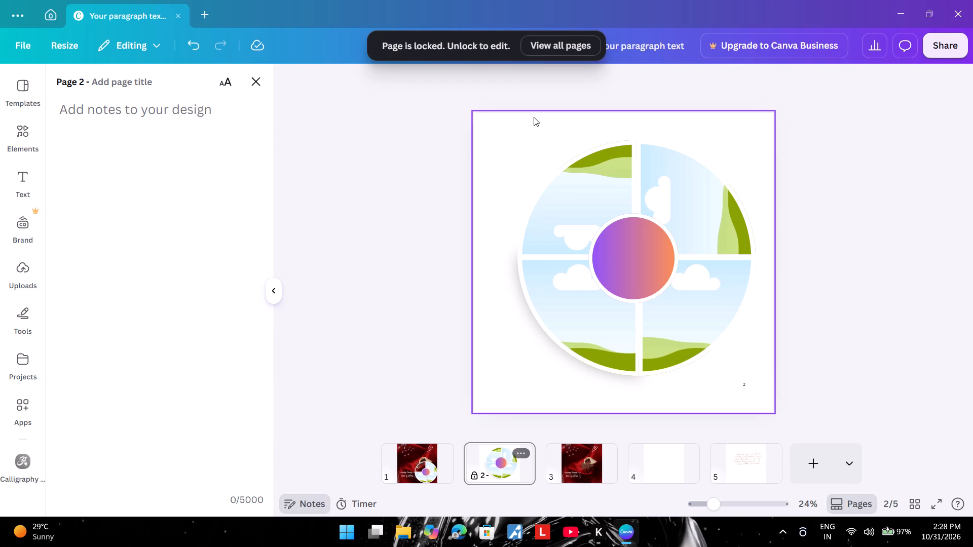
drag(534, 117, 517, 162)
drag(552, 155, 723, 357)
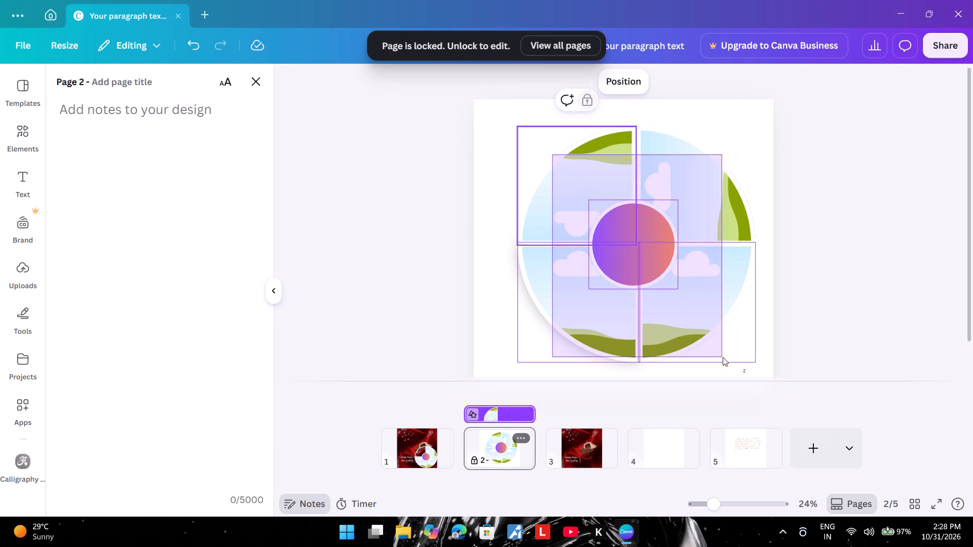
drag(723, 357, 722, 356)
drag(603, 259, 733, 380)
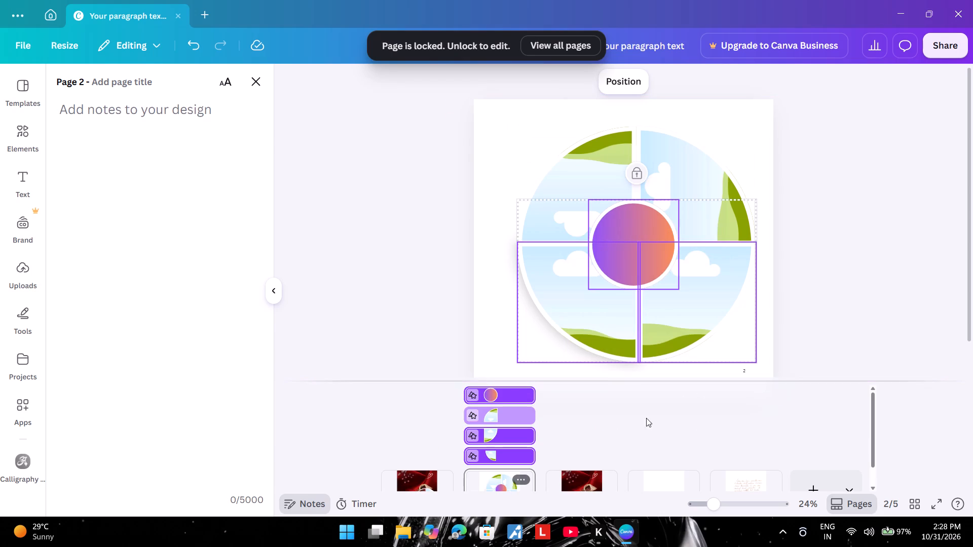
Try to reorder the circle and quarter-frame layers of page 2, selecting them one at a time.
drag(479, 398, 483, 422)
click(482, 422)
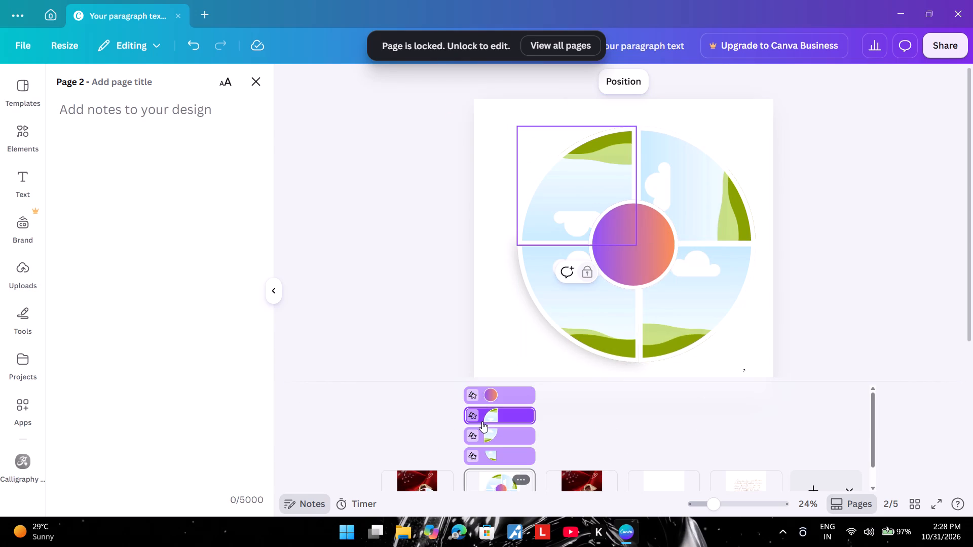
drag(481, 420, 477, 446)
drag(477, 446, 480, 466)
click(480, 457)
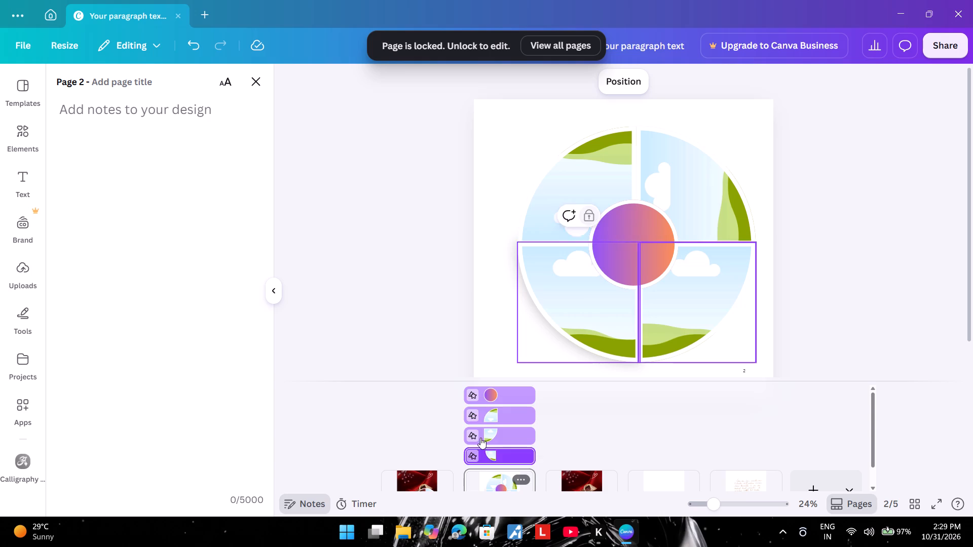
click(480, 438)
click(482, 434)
Go to blank page 4 and search the elements library for cold coffee.
click(584, 475)
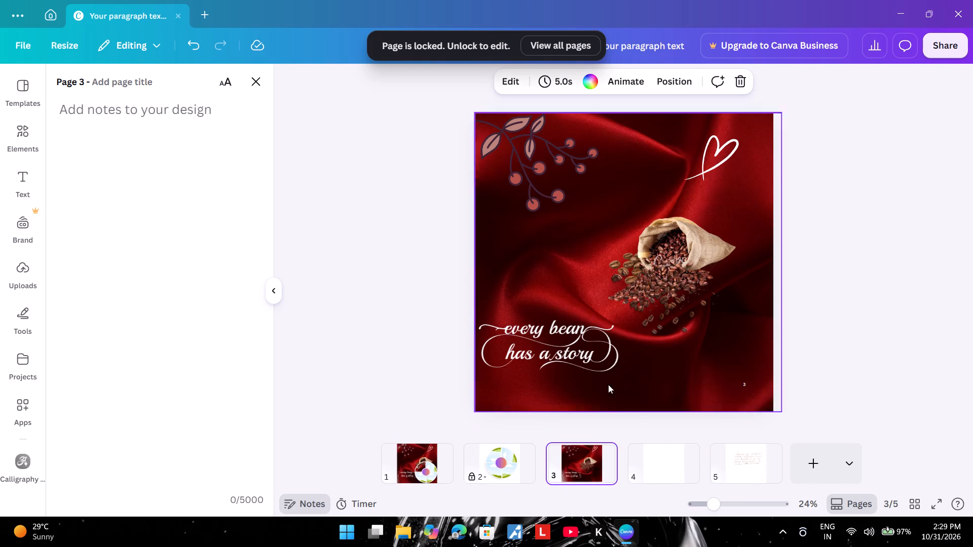
click(660, 473)
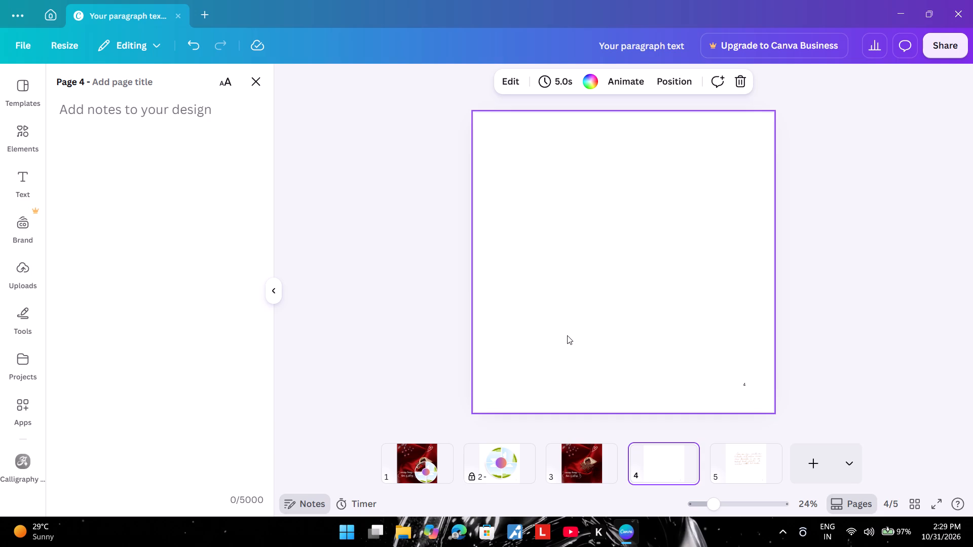
click(11, 134)
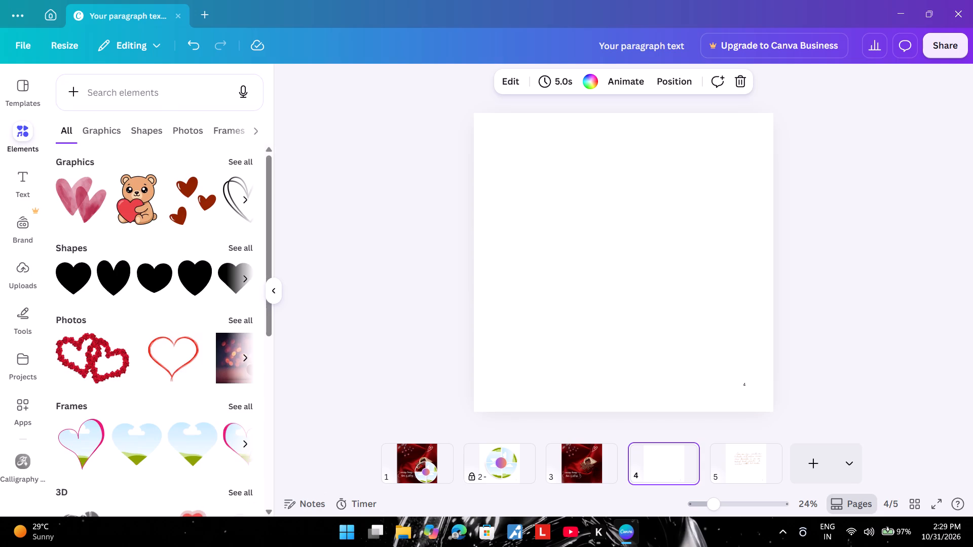
click(195, 93)
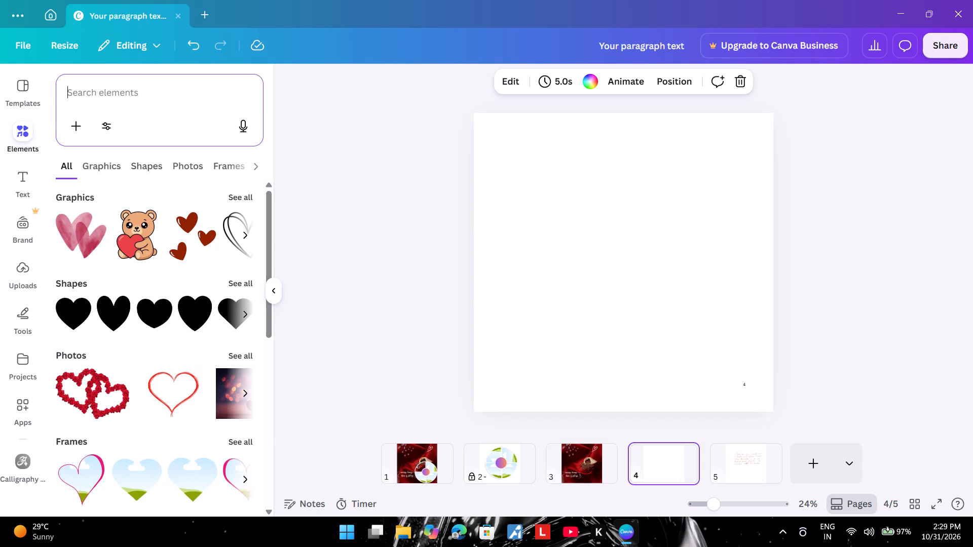
text(coo)
key(BackSpace)
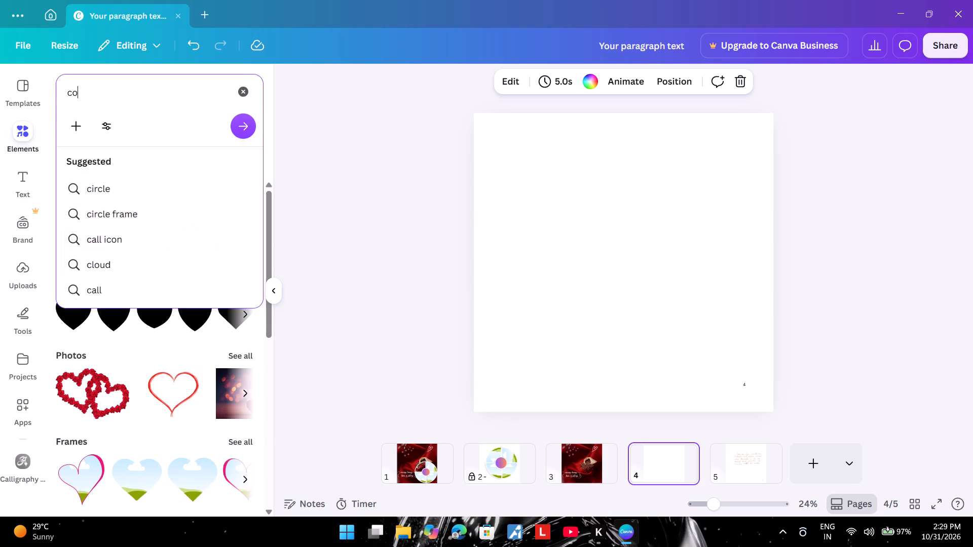
text(gg)
key(BackSpace)
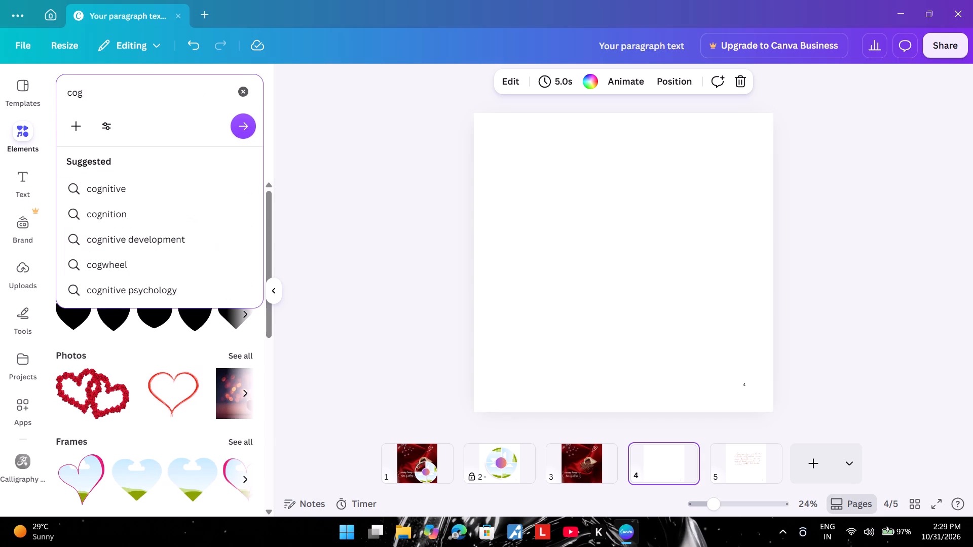
key(BackSpace)
text(ff)
text(ee)
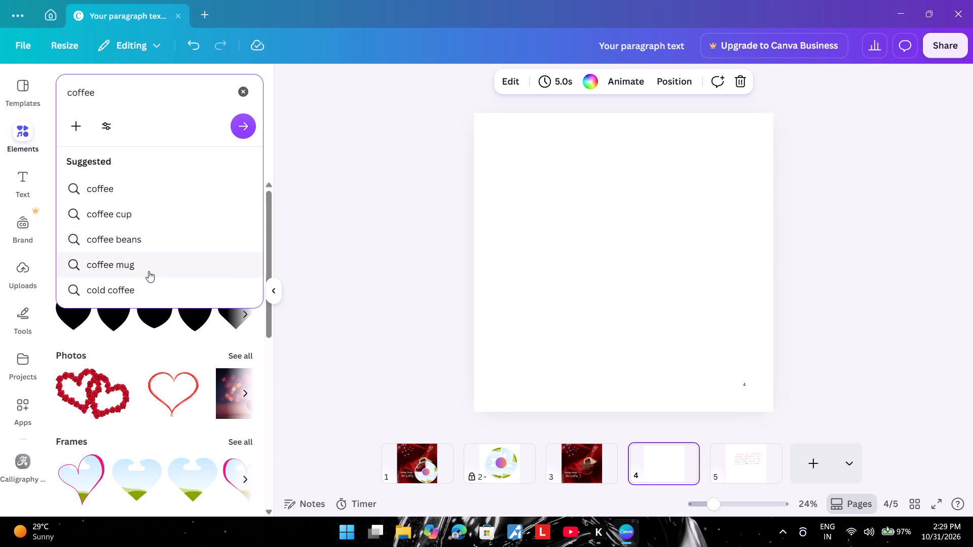
click(148, 271)
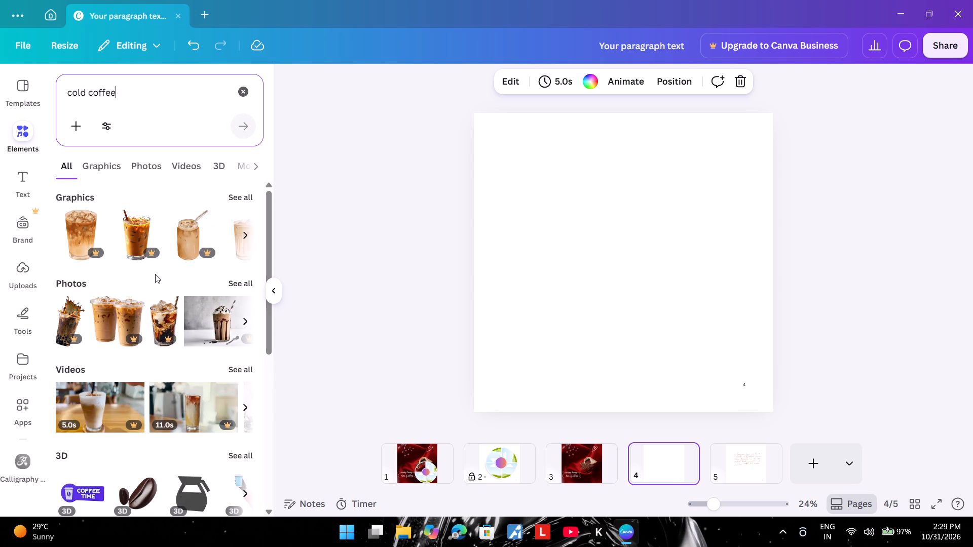
Browse the cold coffee results and add the free iced coffee glass graphic with a dark layered base to page 4.
scroll(151, 300, left, 1)
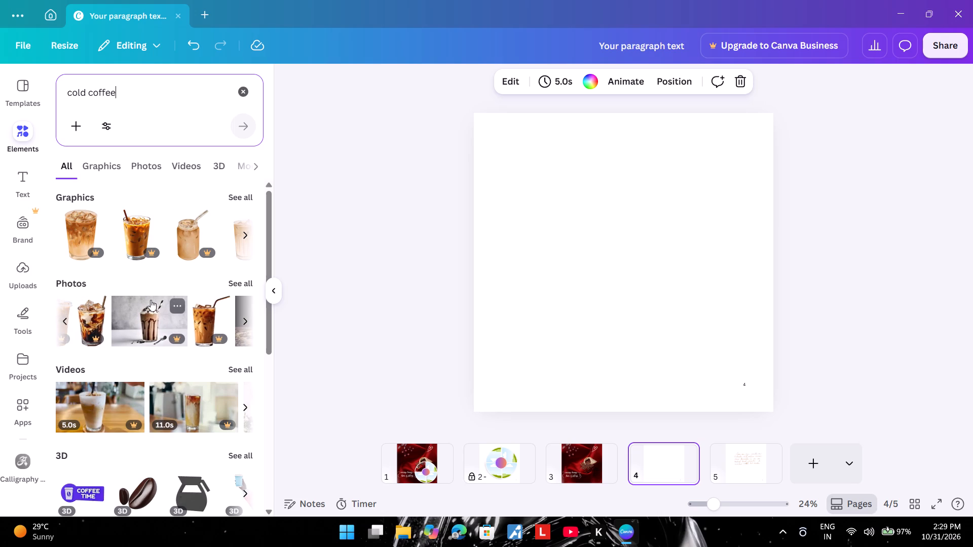
scroll(151, 300, left, 1)
scroll(151, 300, down, 1)
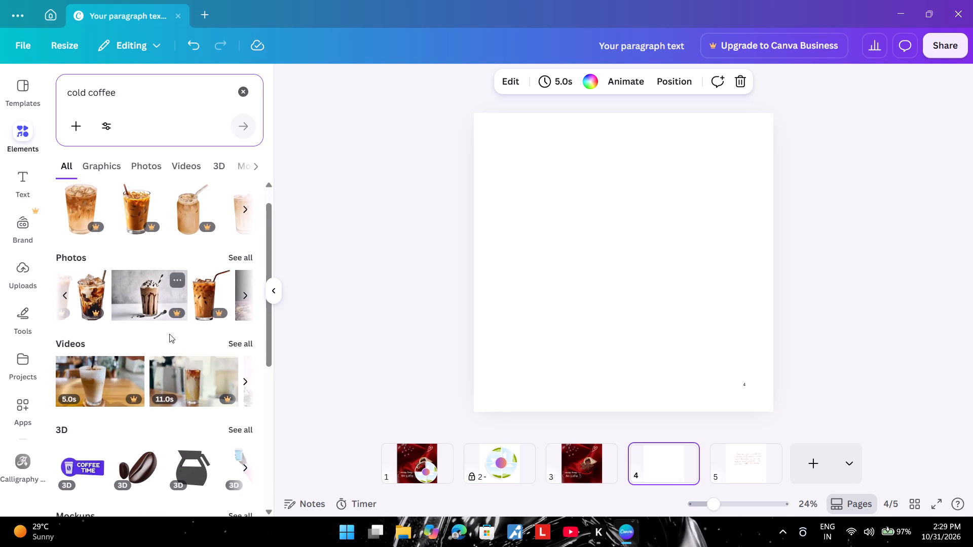
scroll(200, 244, left, 2)
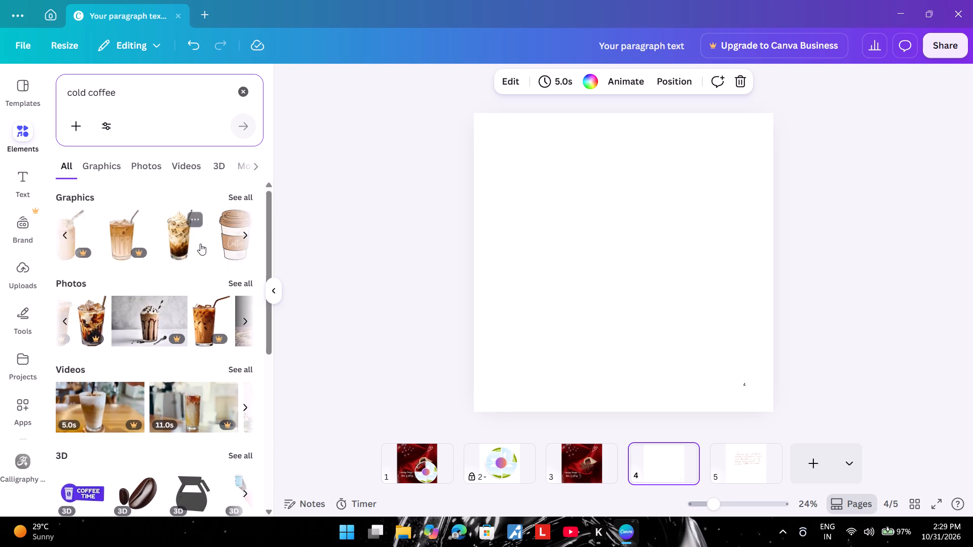
scroll(200, 244, left, 1)
click(128, 240)
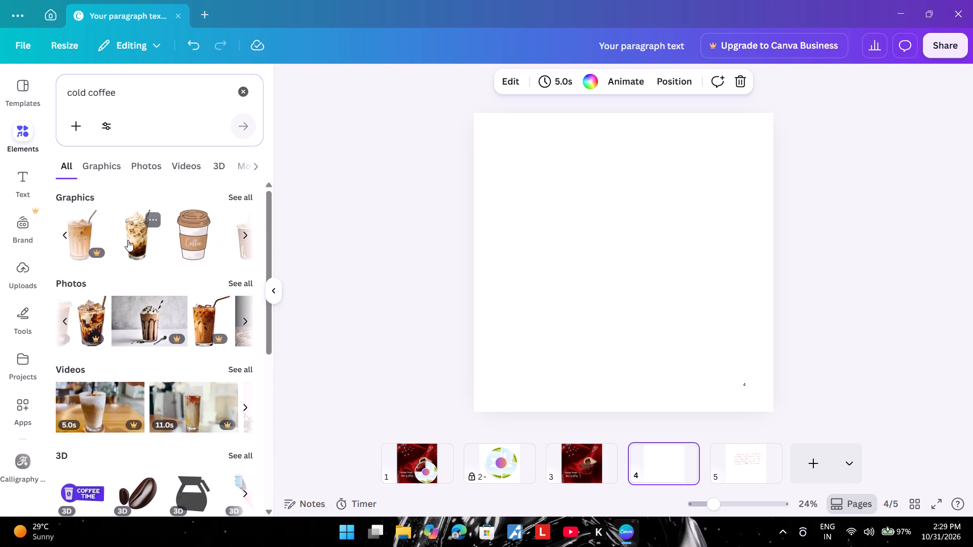
Browse the row of cold coffee graphics for further drink illustrations.
scroll(205, 236, left, 1)
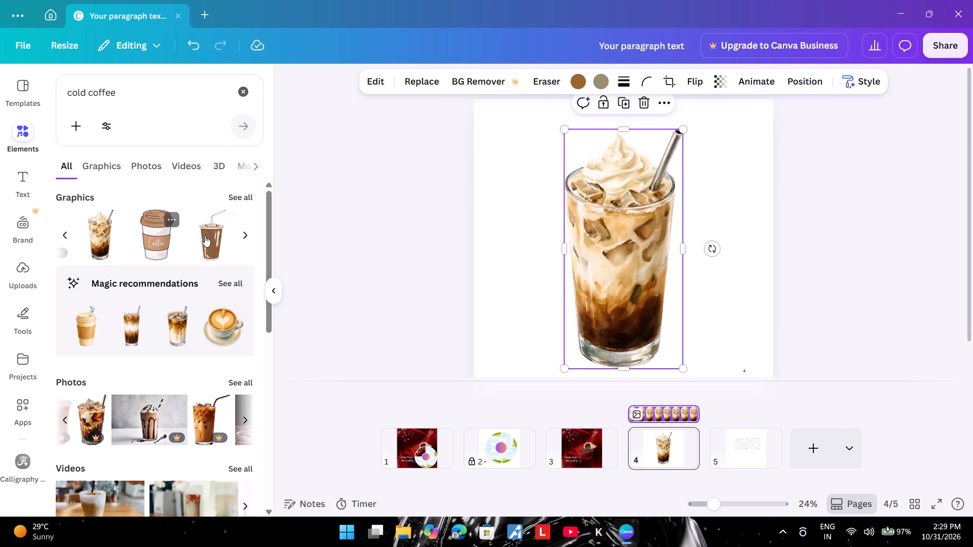
scroll(205, 236, left, 4)
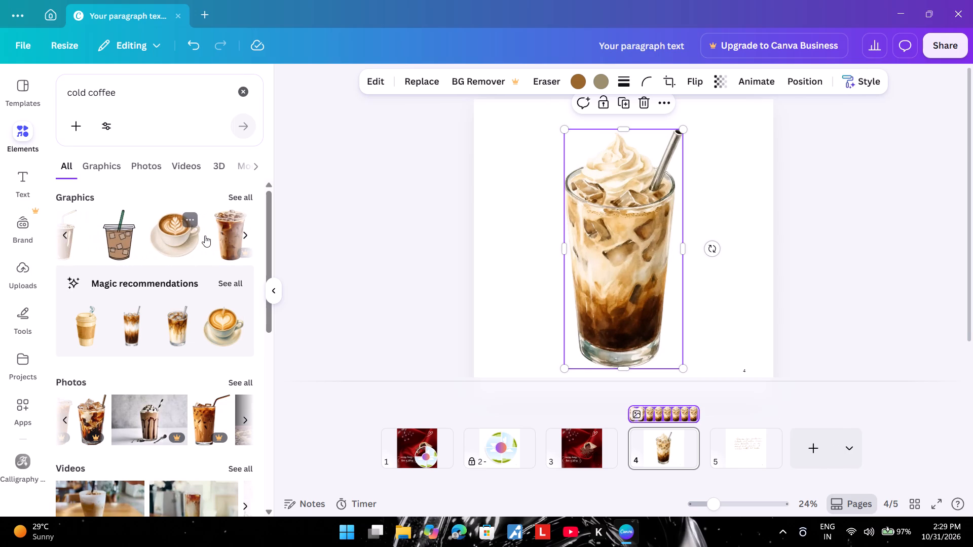
scroll(205, 236, left, 1)
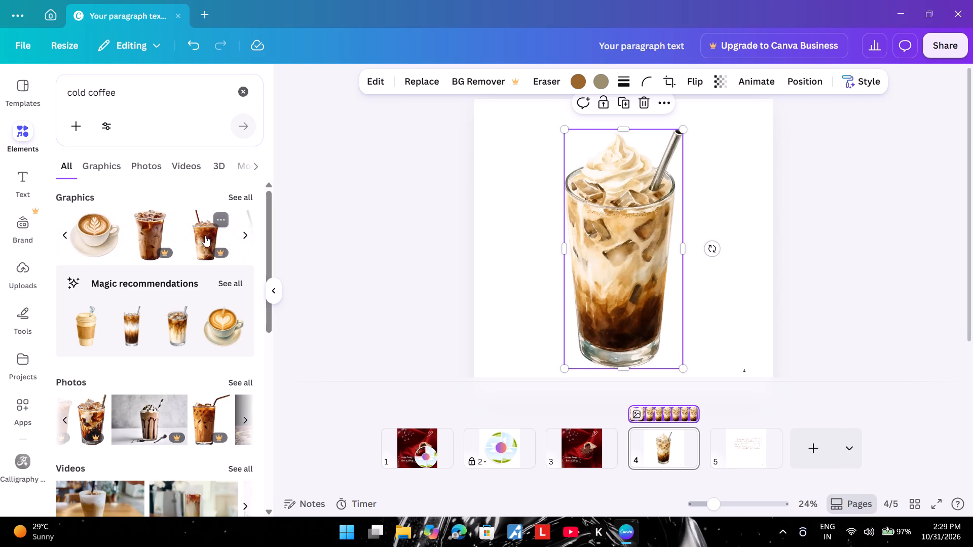
scroll(205, 236, left, 3)
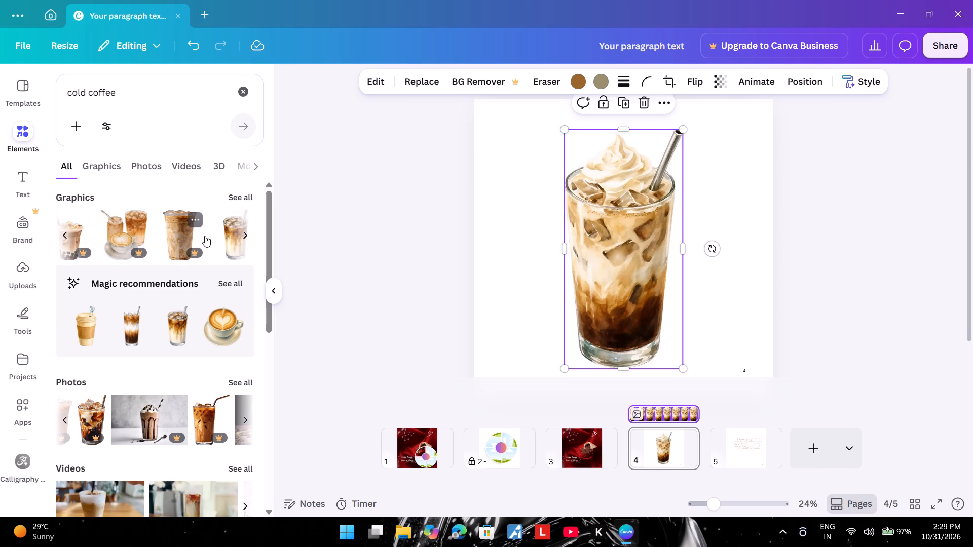
scroll(205, 236, left, 2)
Compare the cold coffee results across the photo, 3D, mockup, frame, video and graphics categories.
click(138, 170)
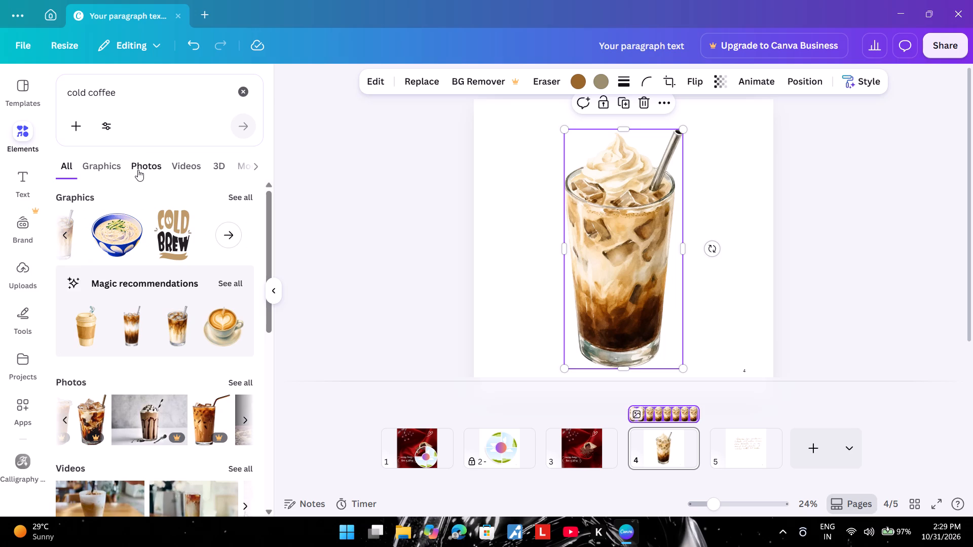
click(215, 155)
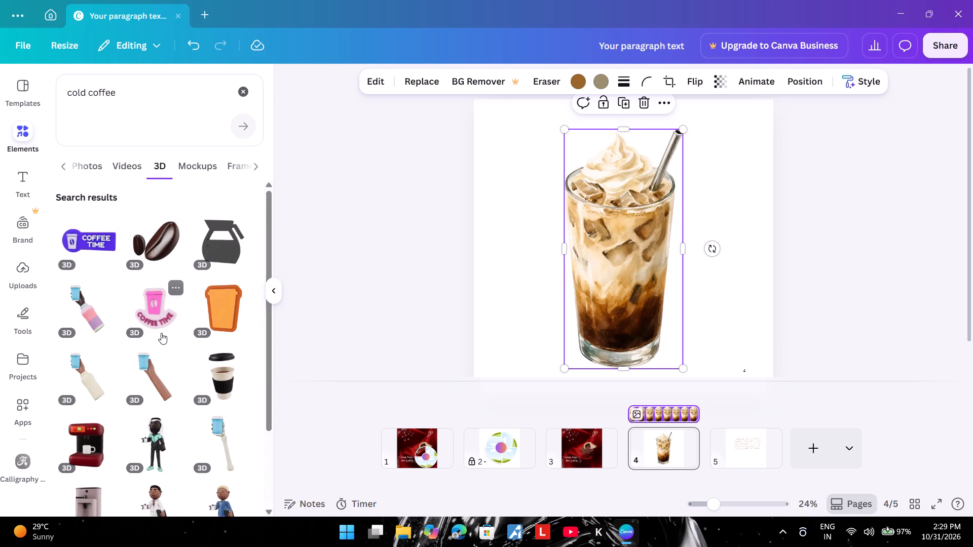
scroll(161, 333, right, 1)
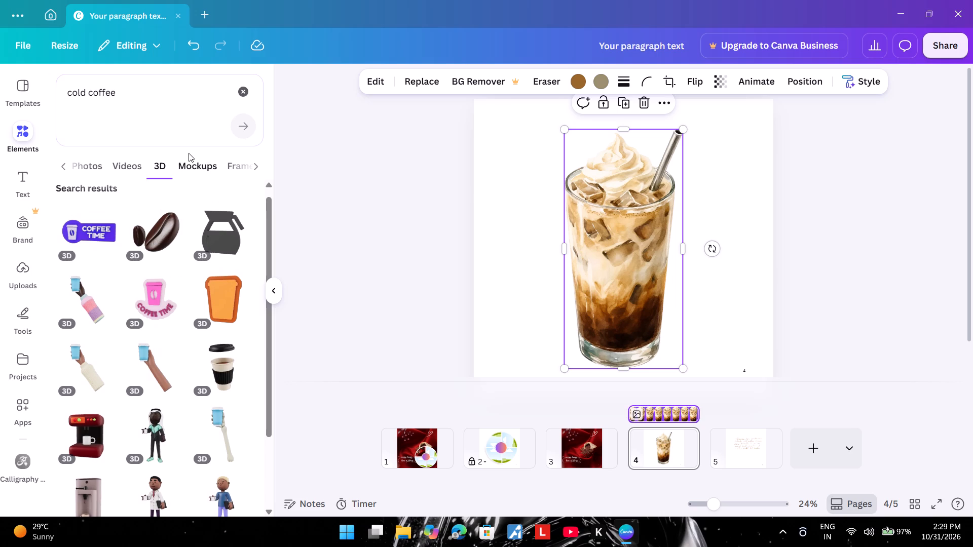
drag(191, 153, 193, 171)
click(193, 171)
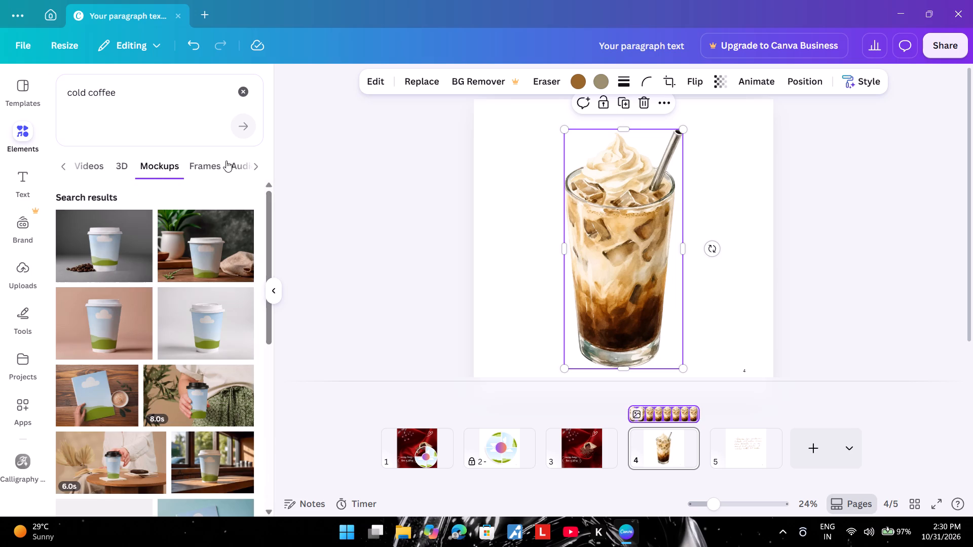
click(199, 169)
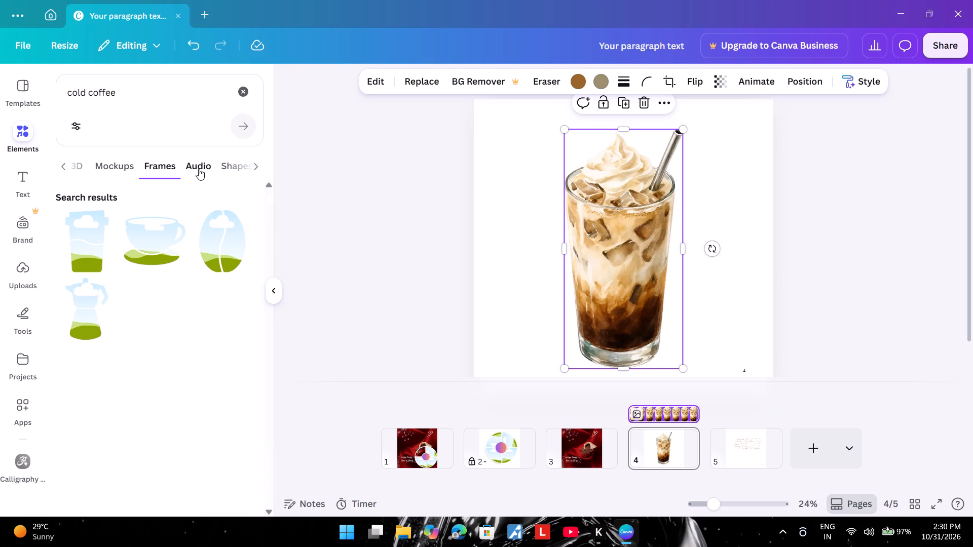
click(112, 161)
click(117, 163)
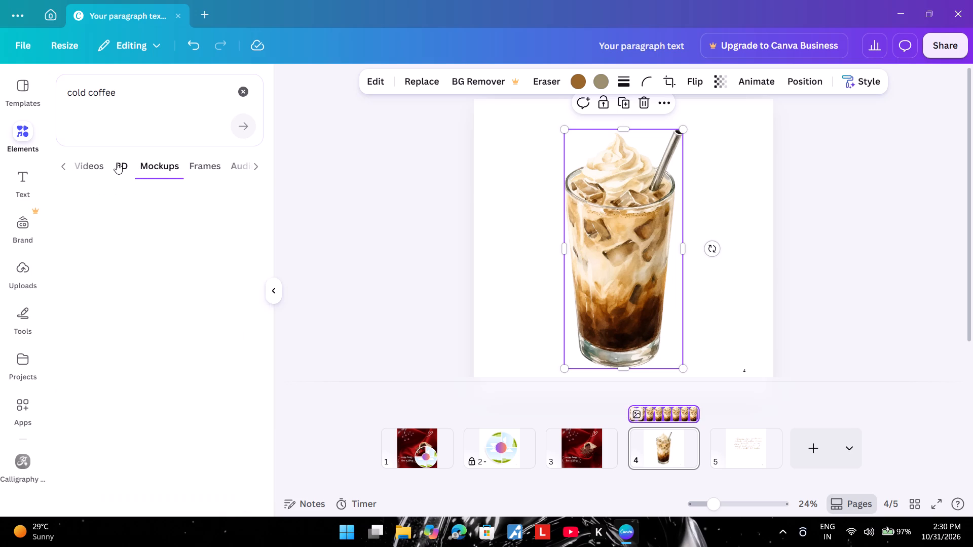
click(119, 163)
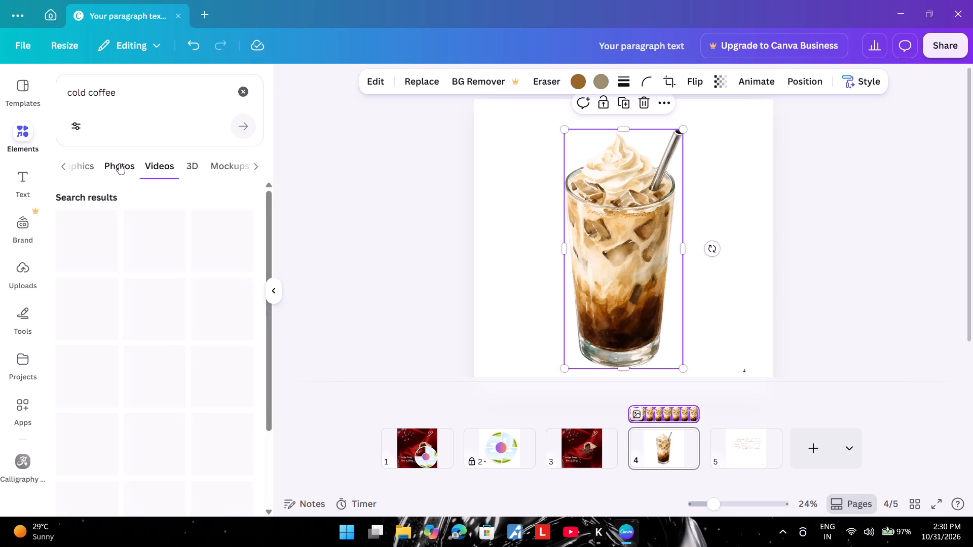
click(92, 166)
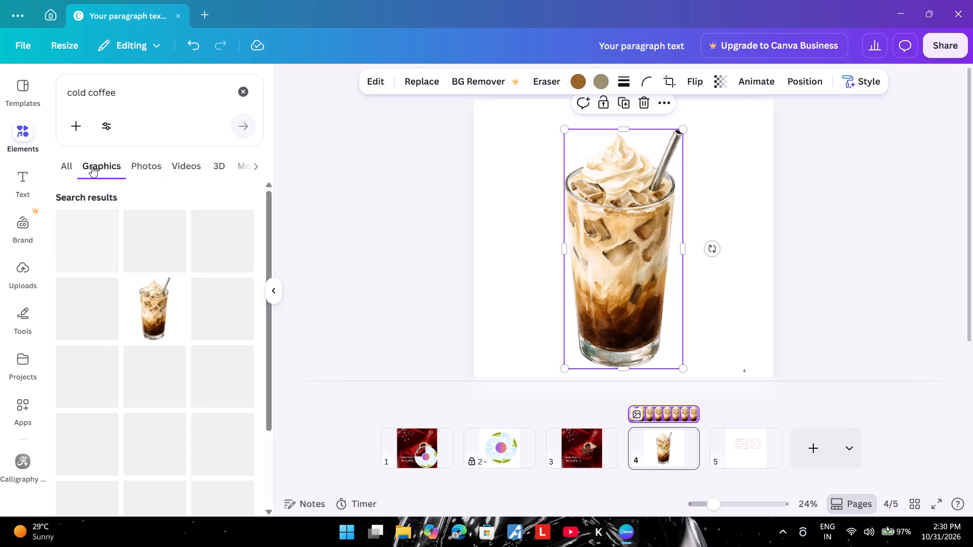
scroll(111, 348, right, 1)
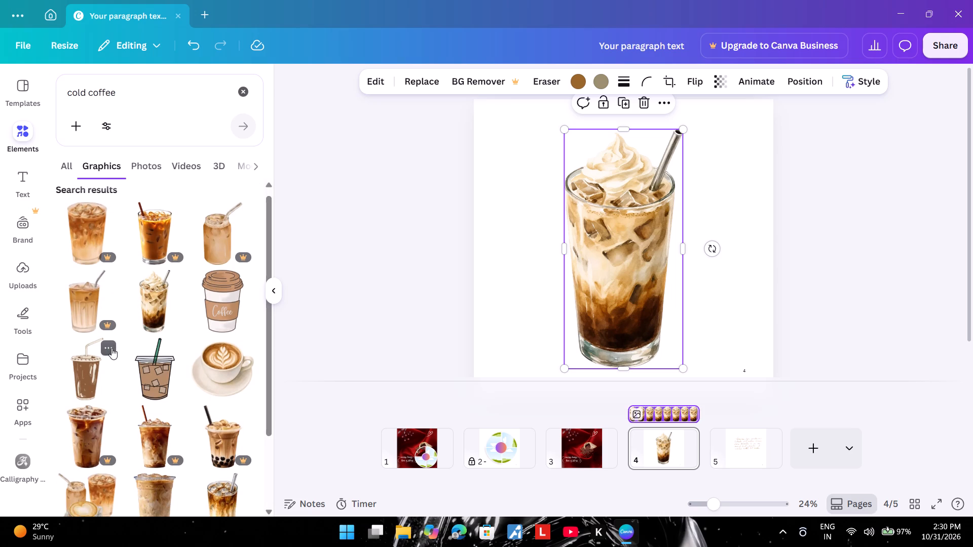
scroll(111, 348, right, 1)
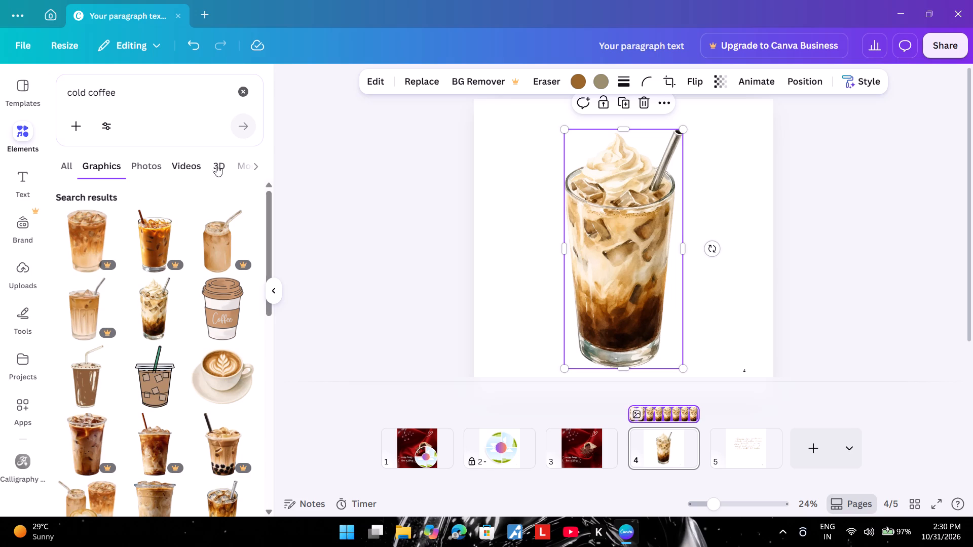
Browse the cold coffee mockups through to the related searches, examining the cup and print scenes.
scroll(232, 158, left, 1)
click(232, 158)
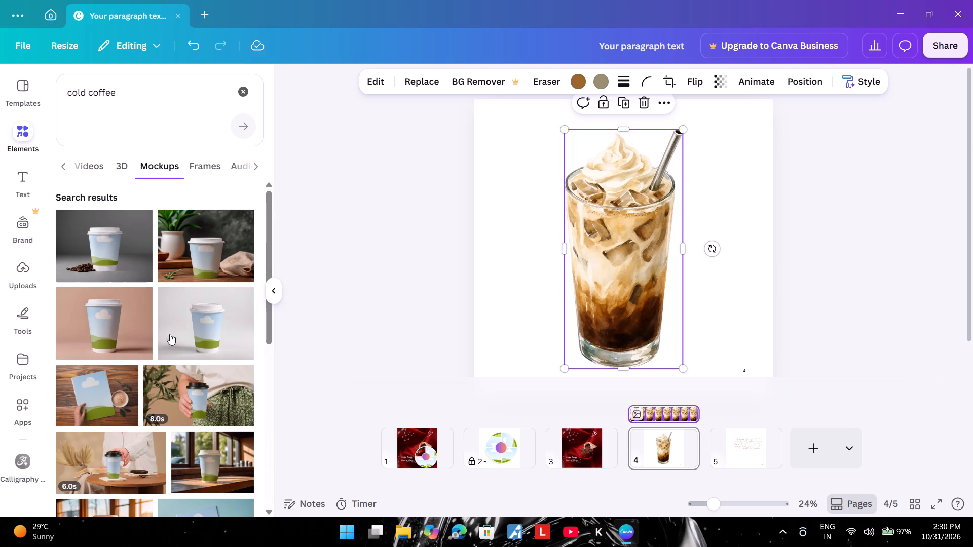
scroll(171, 338, right, 5)
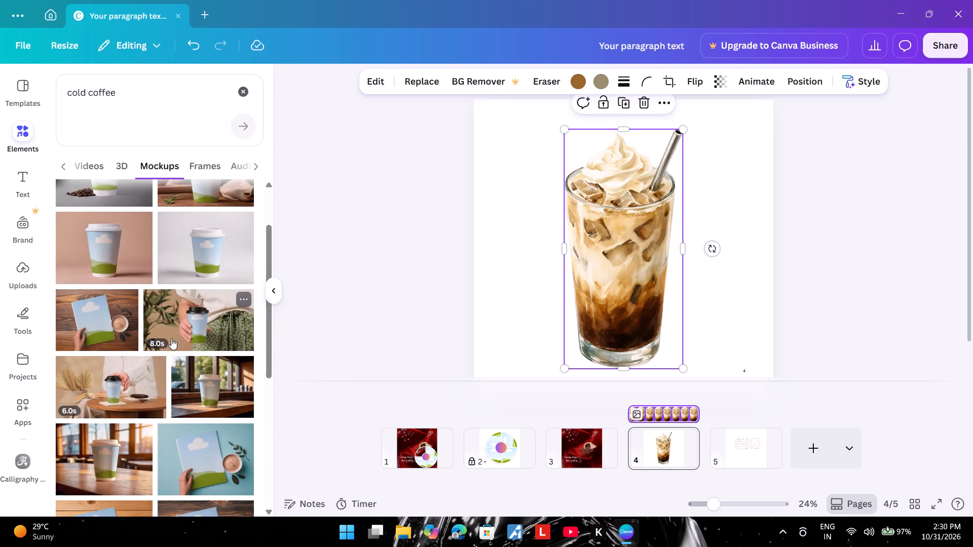
scroll(171, 338, right, 1)
scroll(171, 338, down, 2)
scroll(171, 338, right, 1)
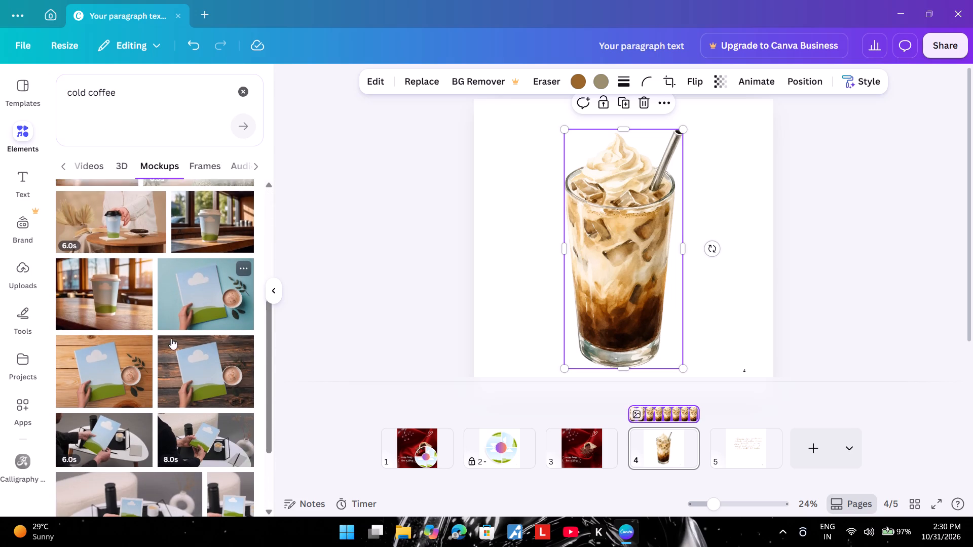
scroll(171, 338, right, 4)
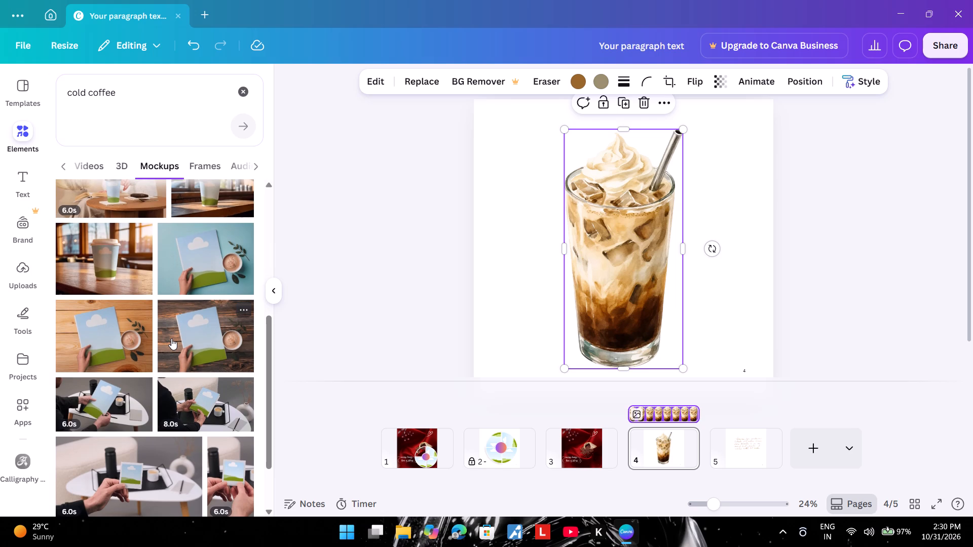
scroll(171, 338, right, 4)
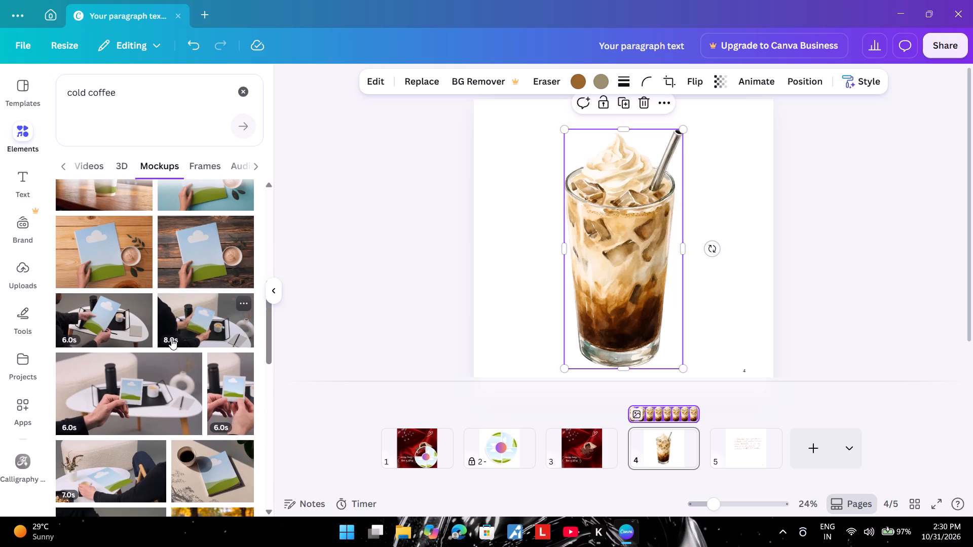
scroll(171, 338, down, 4)
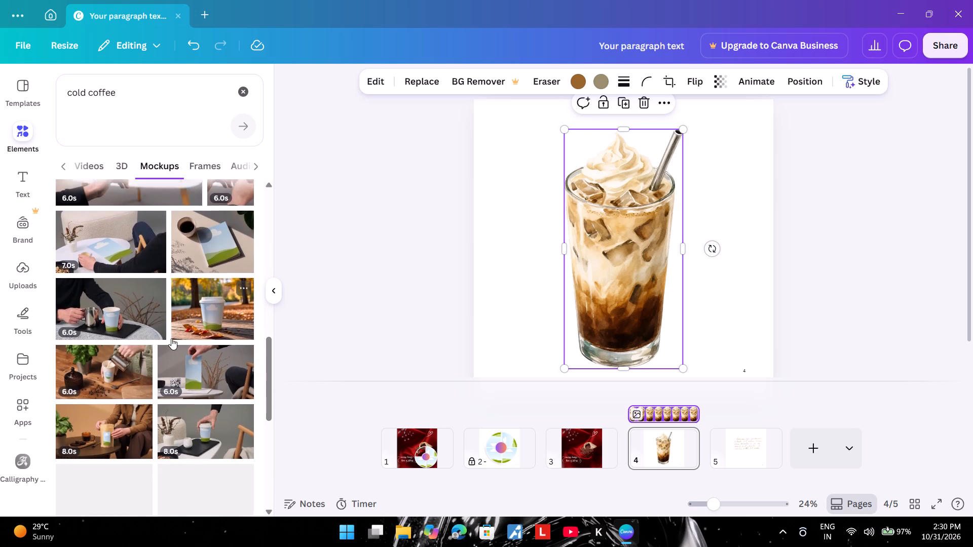
scroll(171, 338, down, 1)
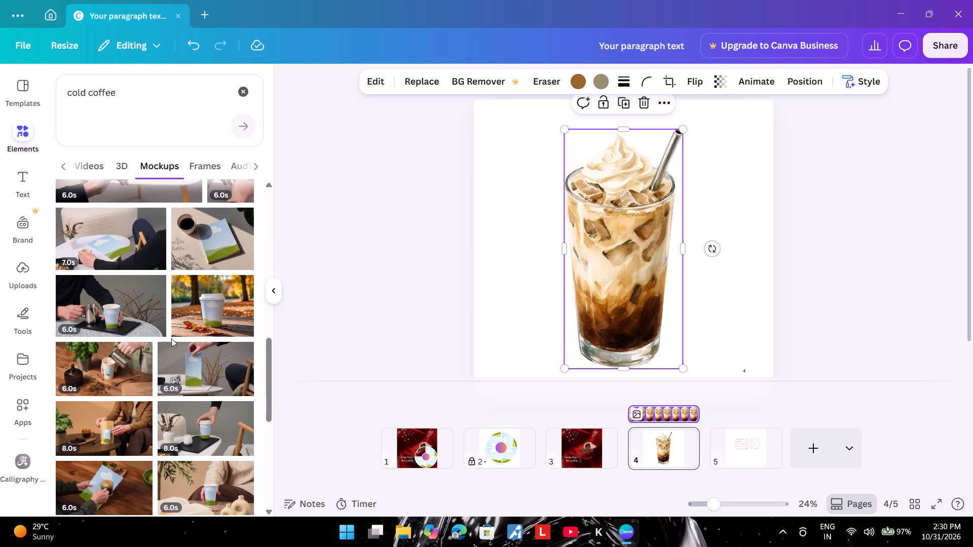
scroll(171, 338, down, 3)
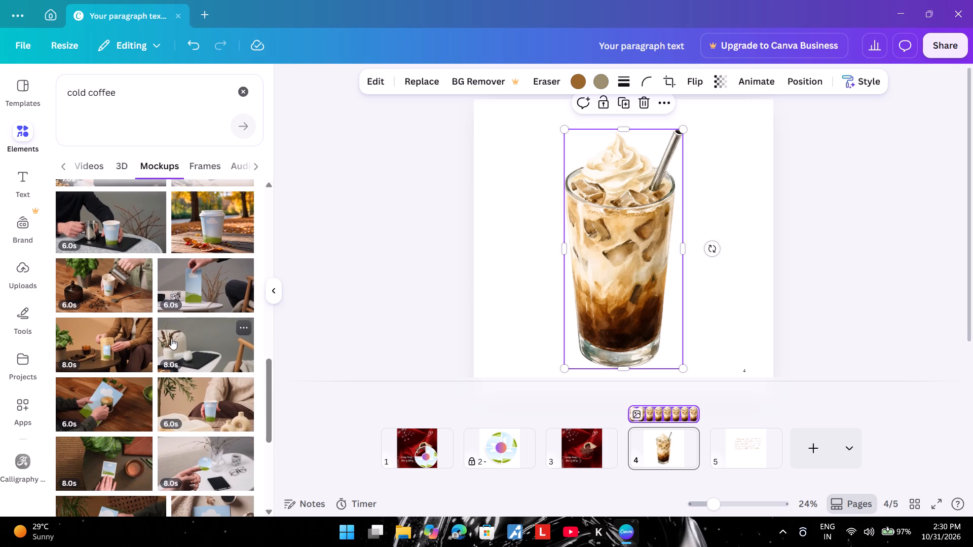
scroll(199, 276, right, 3)
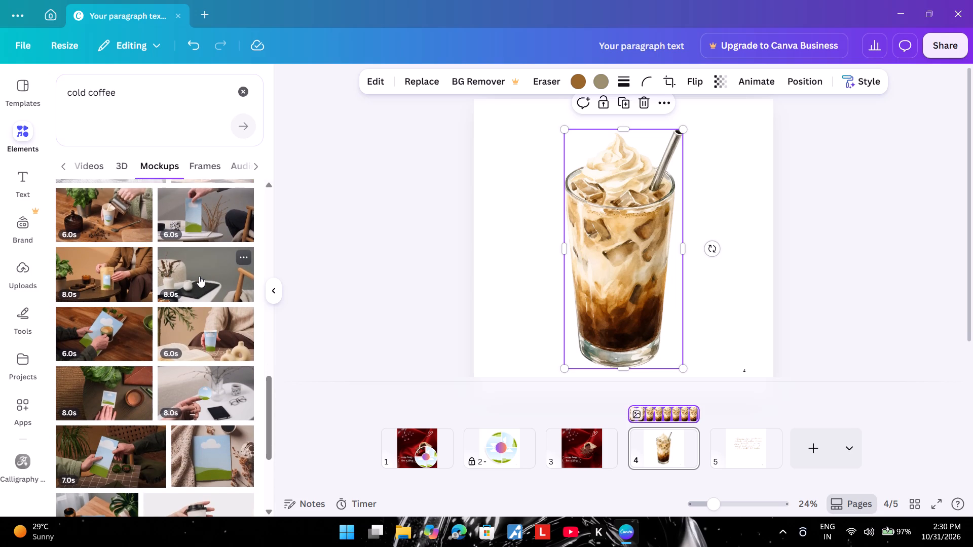
scroll(199, 276, right, 2)
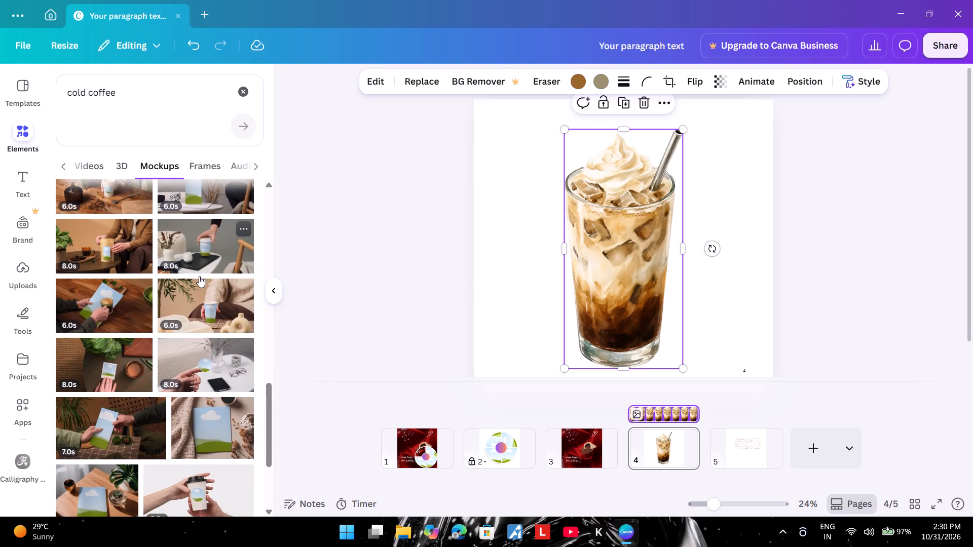
scroll(199, 276, right, 5)
scroll(199, 276, down, 3)
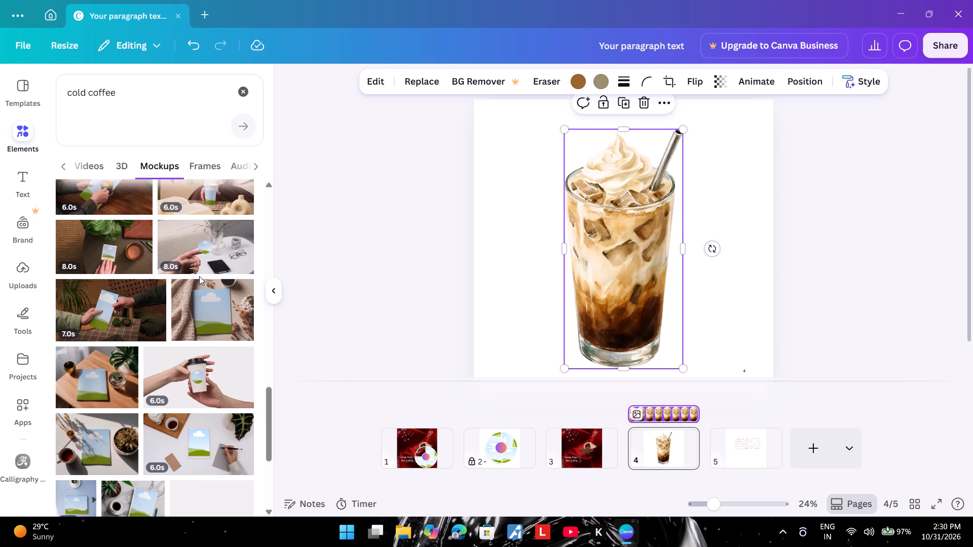
scroll(199, 276, down, 3)
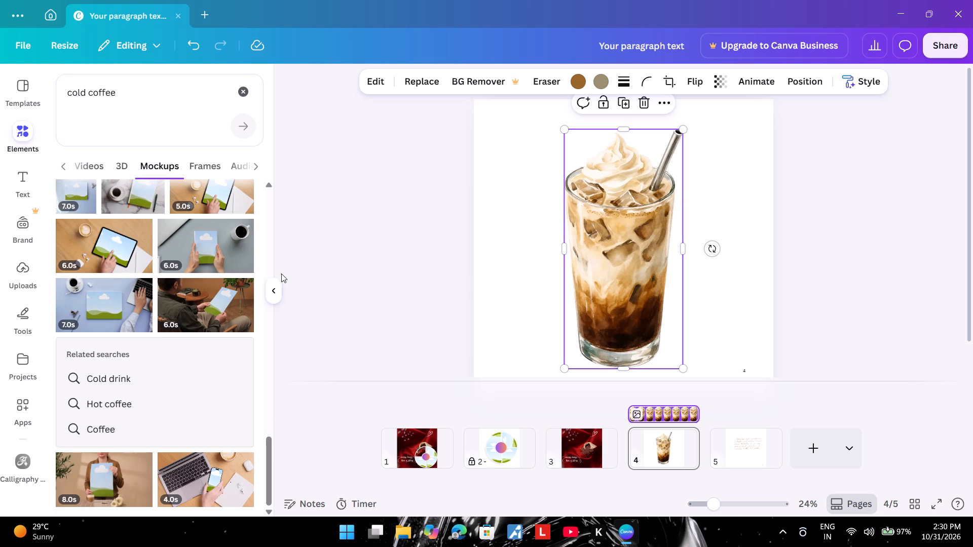
Check the frames, shapes and charts categories for cold coffee elements.
click(204, 173)
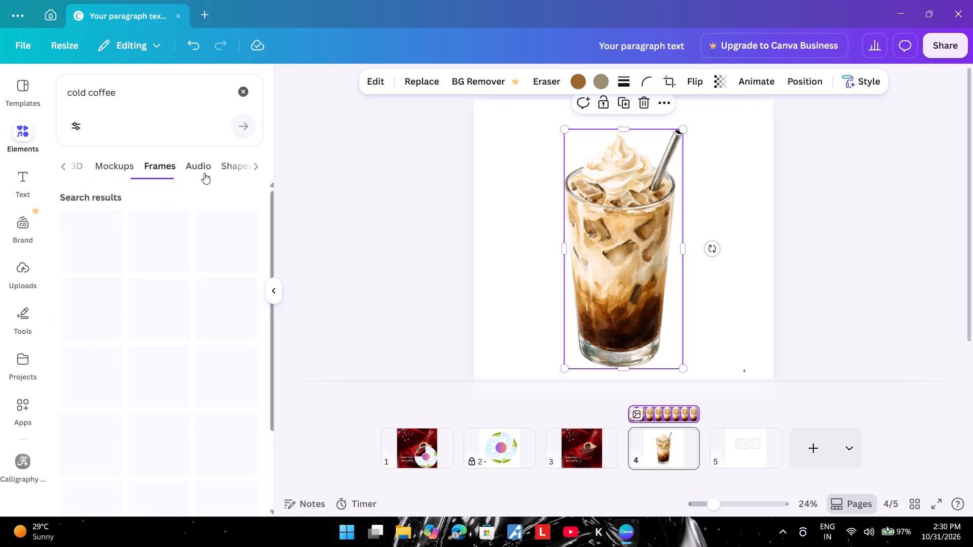
scroll(173, 276, down, 1)
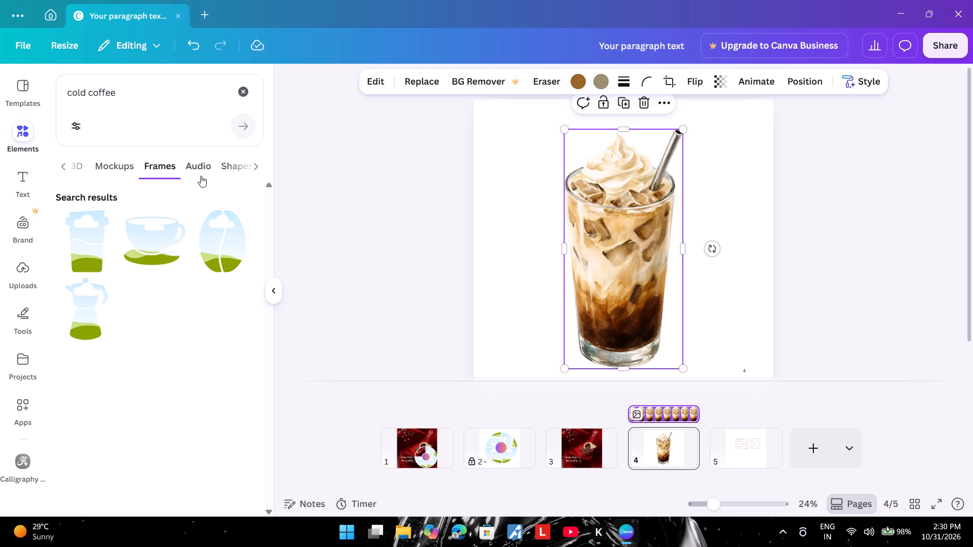
click(221, 161)
scroll(221, 161, left, 1)
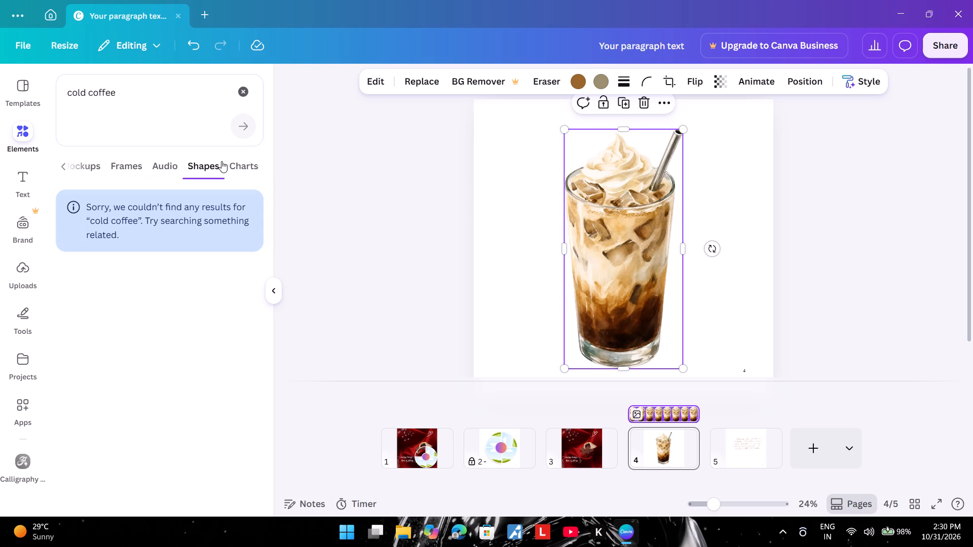
scroll(221, 161, left, 1)
click(239, 163)
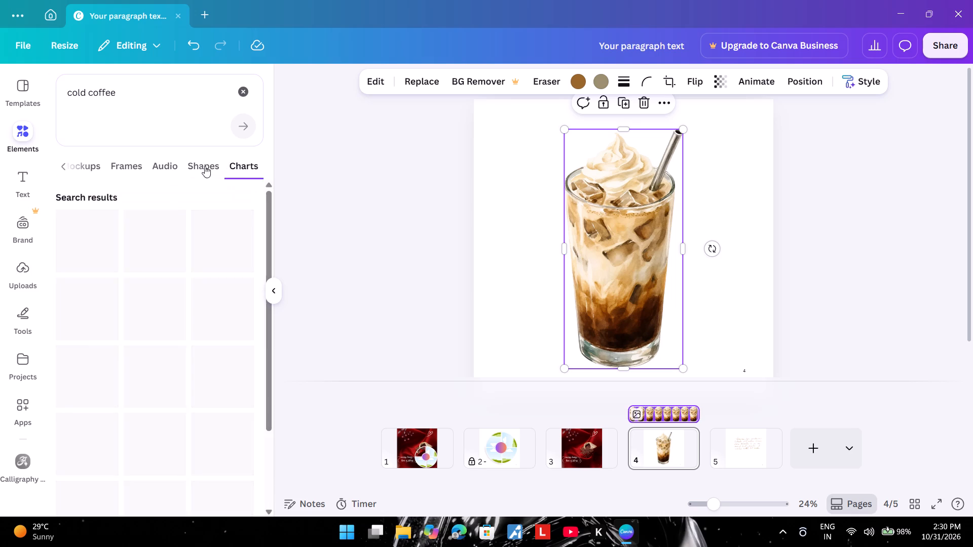
scroll(171, 160, right, 5)
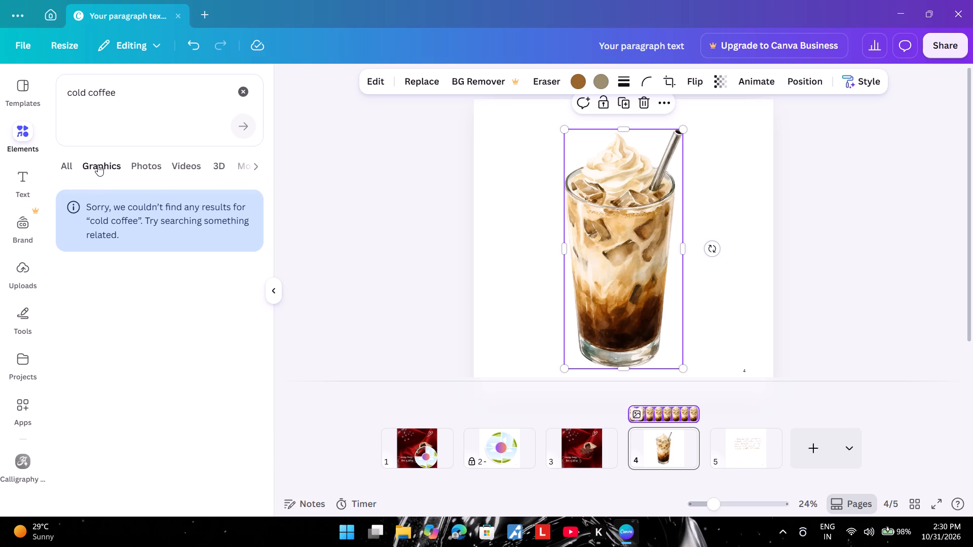
Add the dark iced drink with ice cubes from the cold coffee graphics to page 4.
click(99, 164)
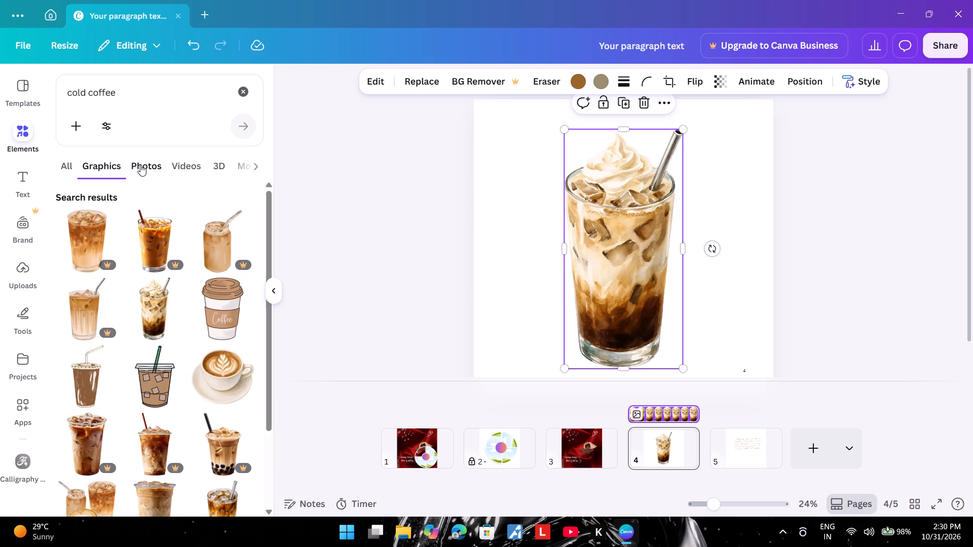
scroll(136, 268, down, 2)
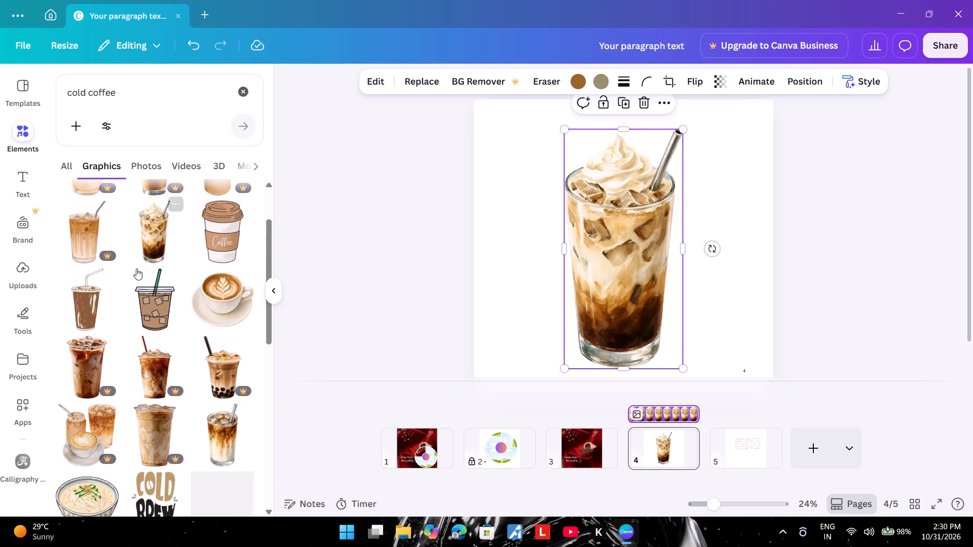
scroll(136, 268, down, 2)
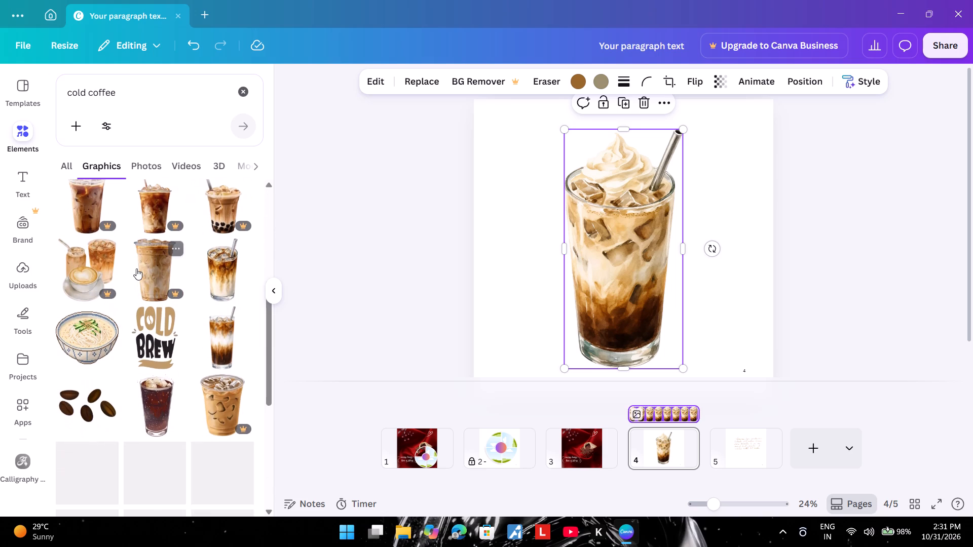
click(147, 411)
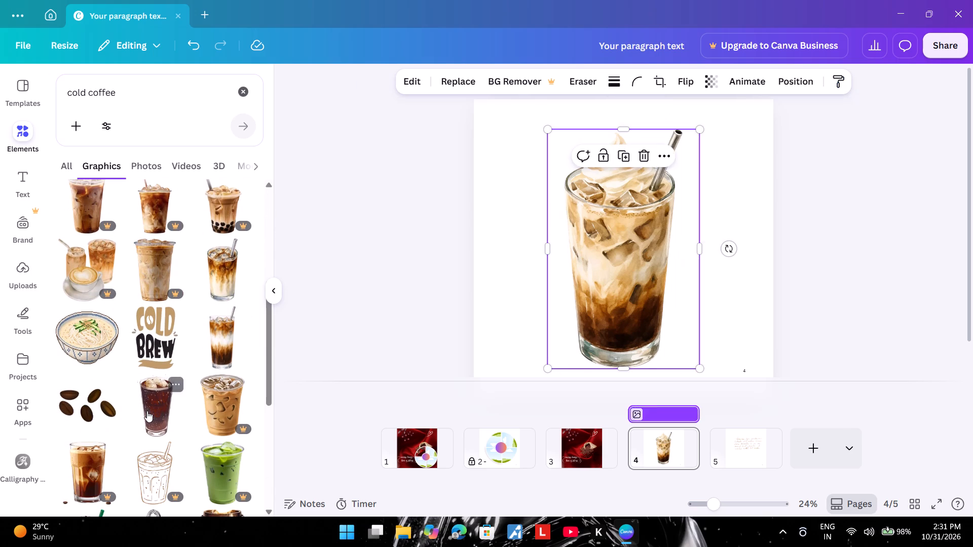
Browse the cold coffee photos for further drink images, examining the glass, cup and coffee bean shots.
click(154, 154)
scroll(136, 374, down, 1)
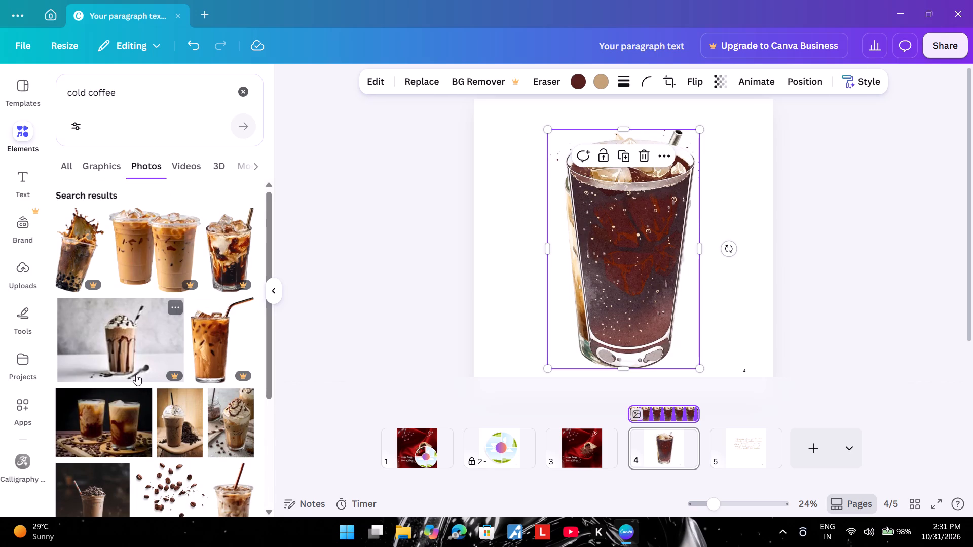
scroll(136, 374, down, 2)
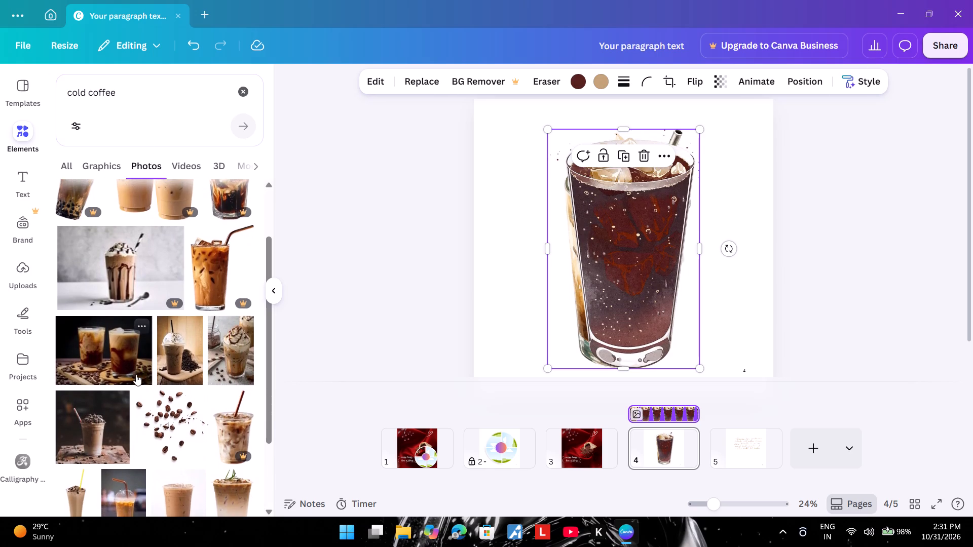
scroll(136, 374, down, 1)
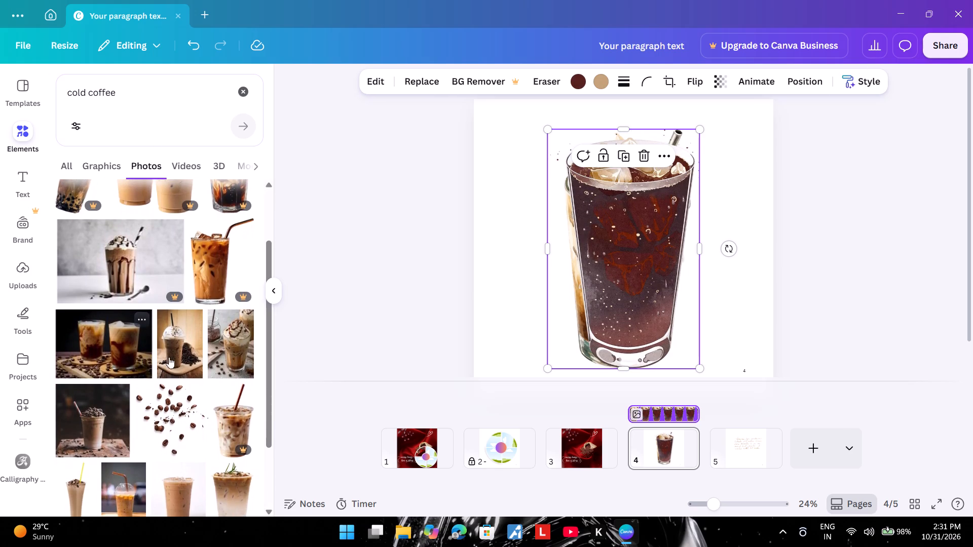
scroll(175, 419, down, 1)
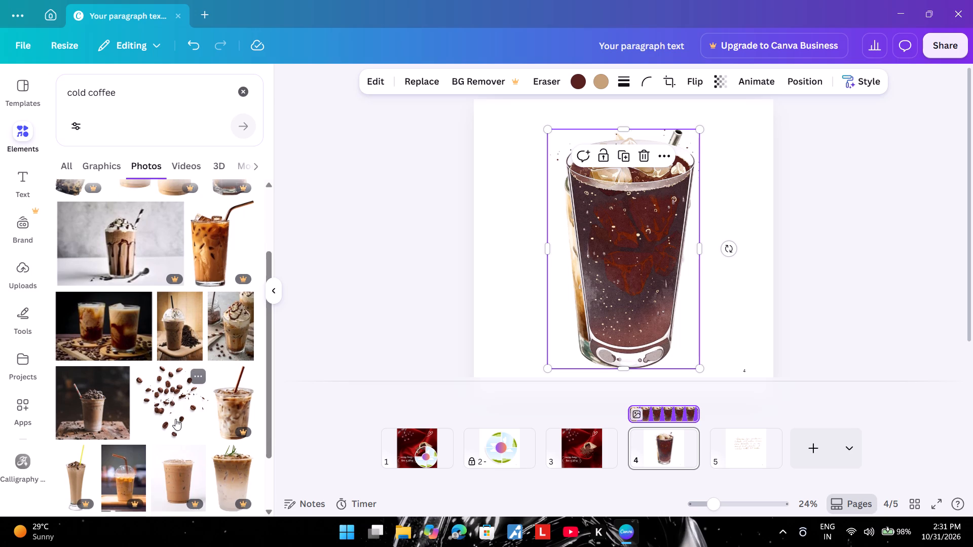
scroll(175, 419, down, 1)
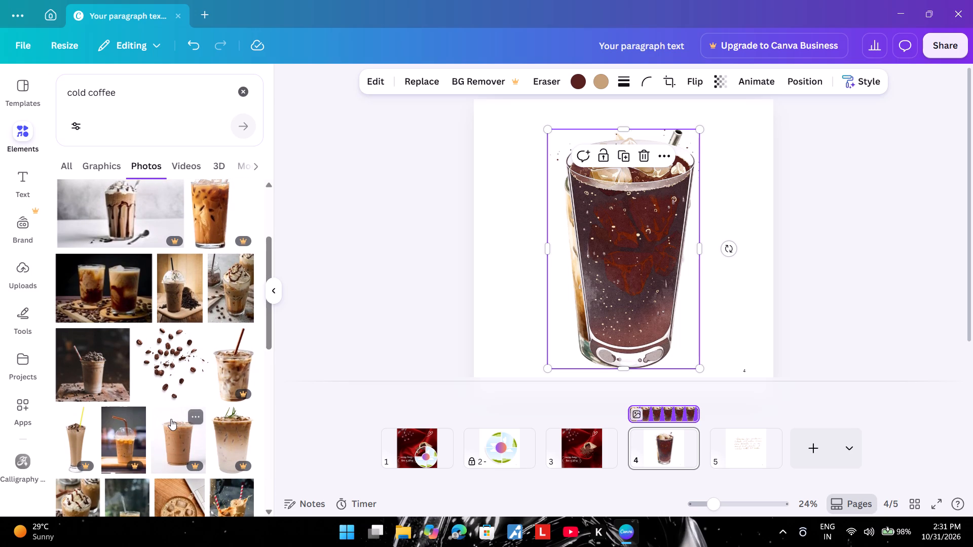
scroll(171, 419, down, 3)
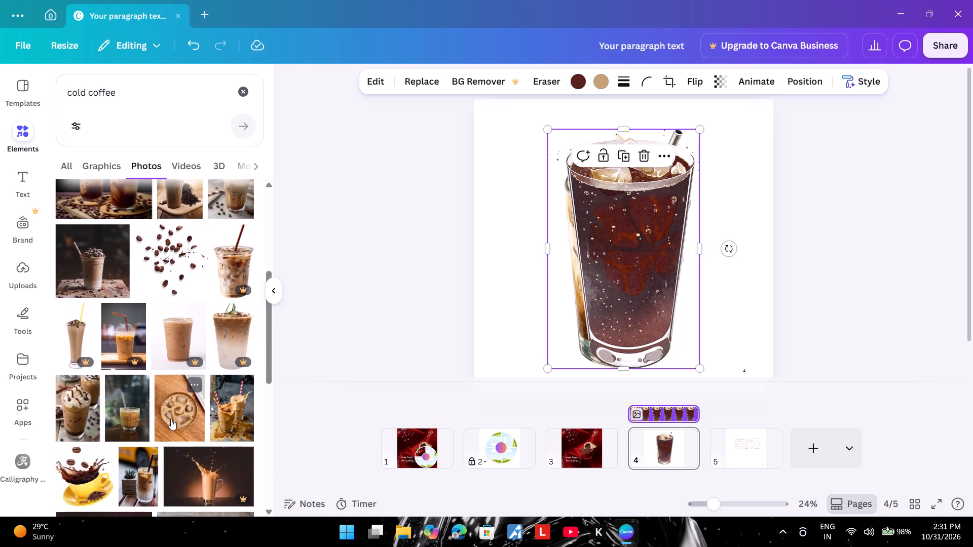
scroll(171, 419, down, 3)
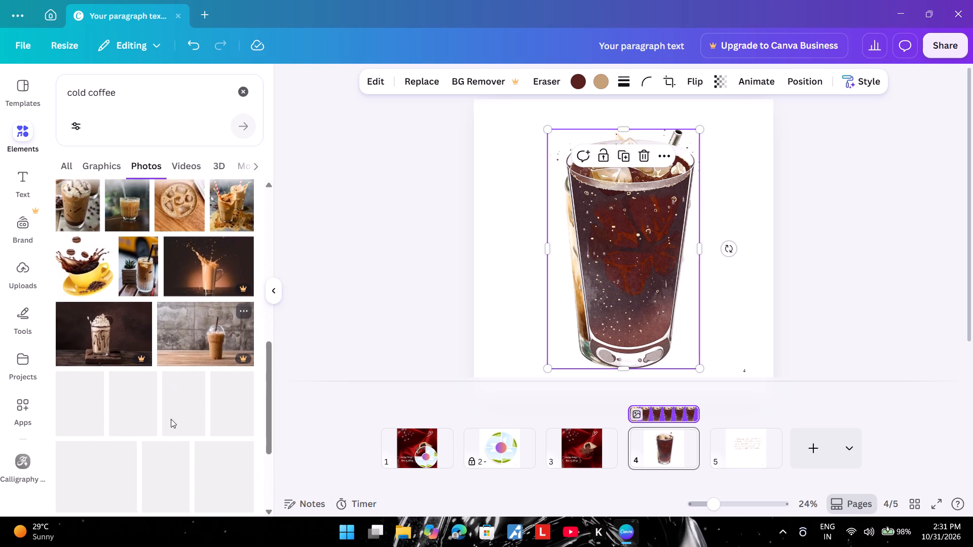
scroll(171, 419, down, 1)
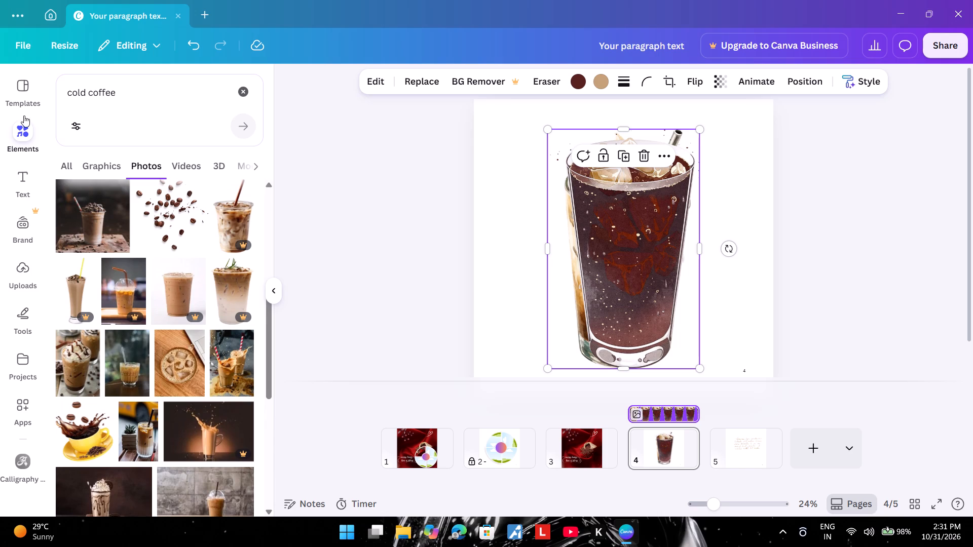
click(32, 81)
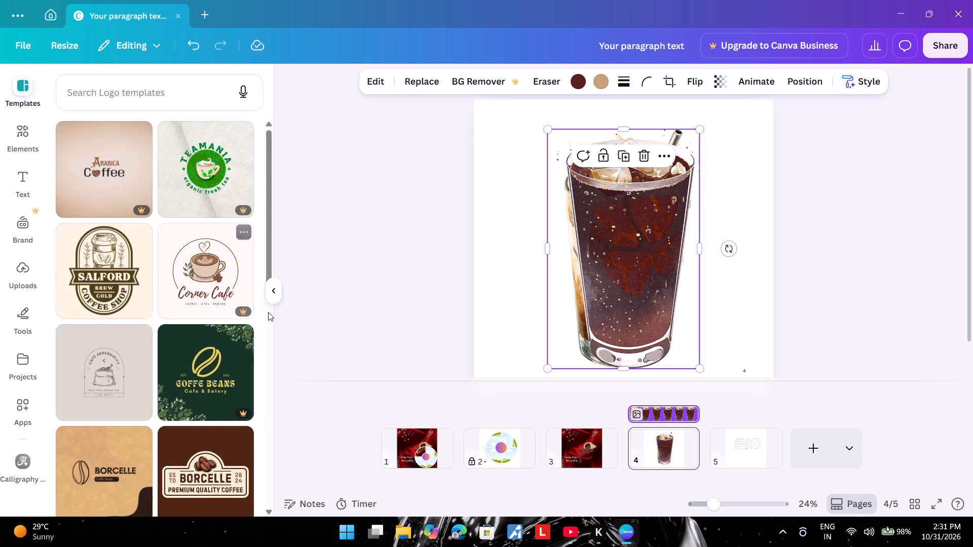
Move the dark iced drink off the whipped-cream coffee to the page's lower left and shrink it to about half size.
click(312, 312)
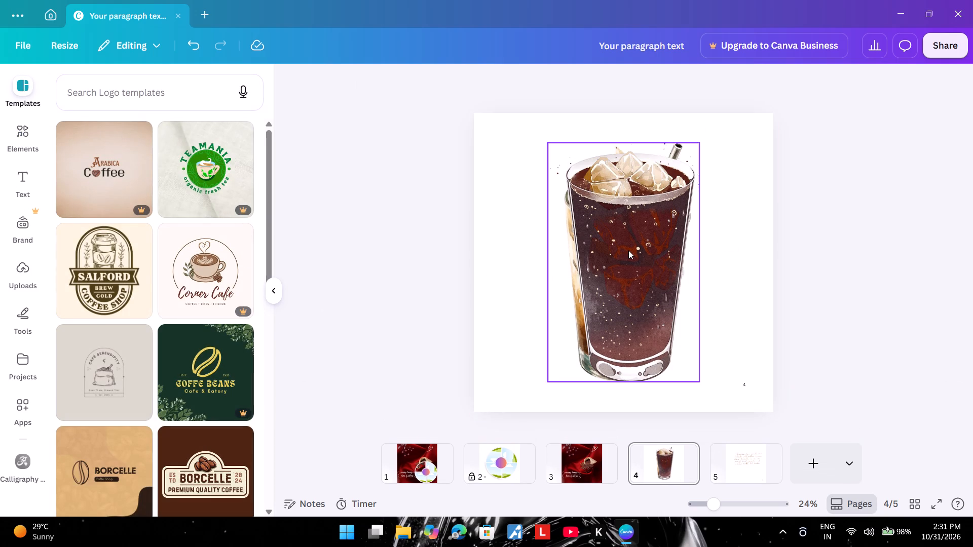
drag(629, 250, 546, 269)
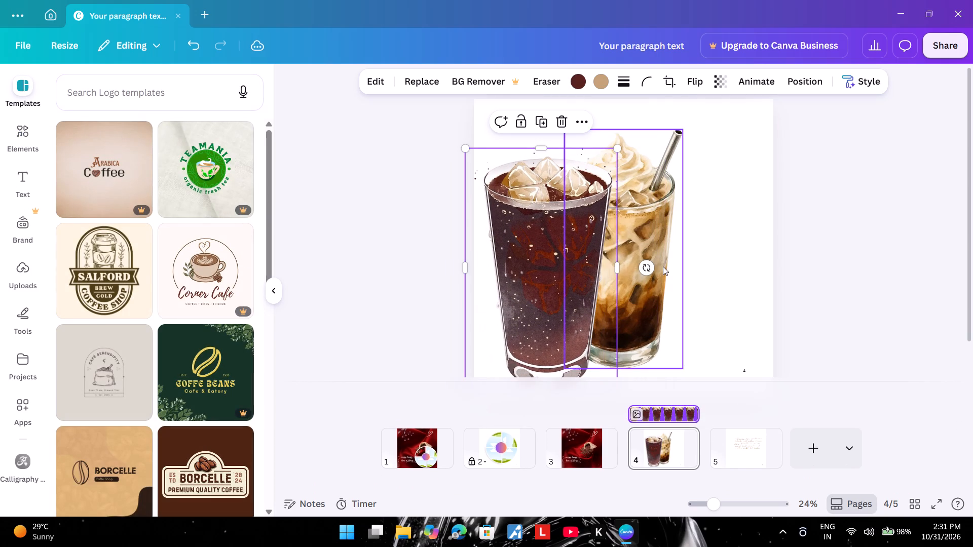
drag(614, 152, 592, 204)
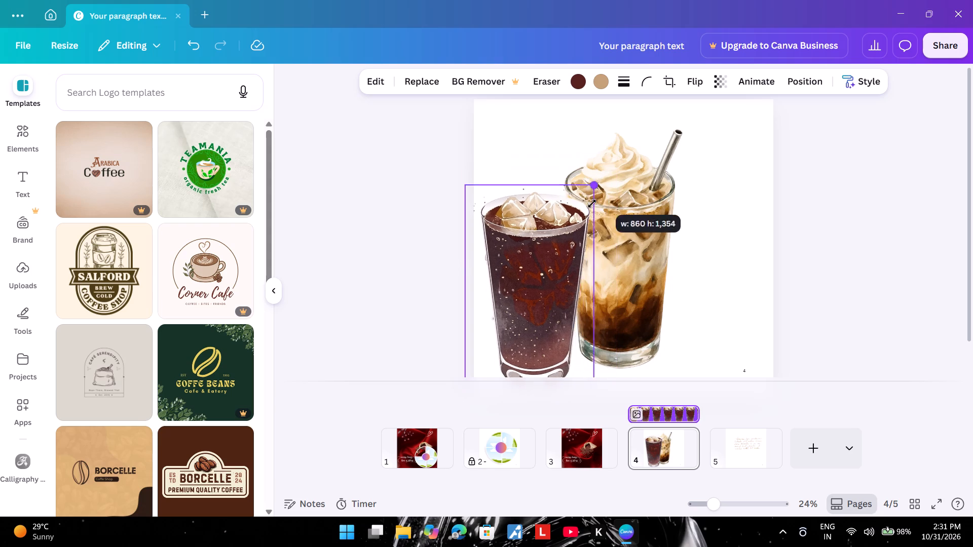
drag(592, 204, 574, 261)
Shrink the whipped-cream iced coffee to about half size and place it in the upper right part of page 4.
click(654, 160)
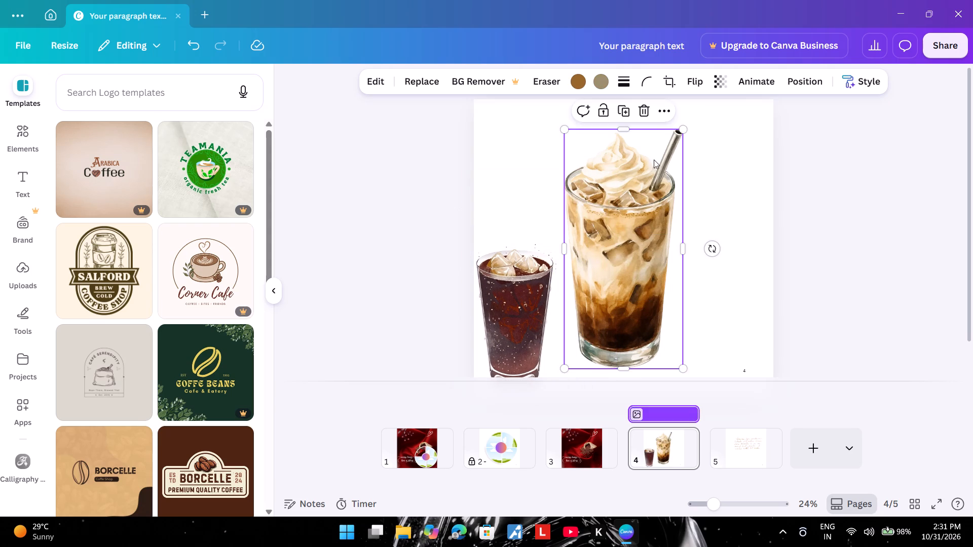
drag(685, 120, 632, 250)
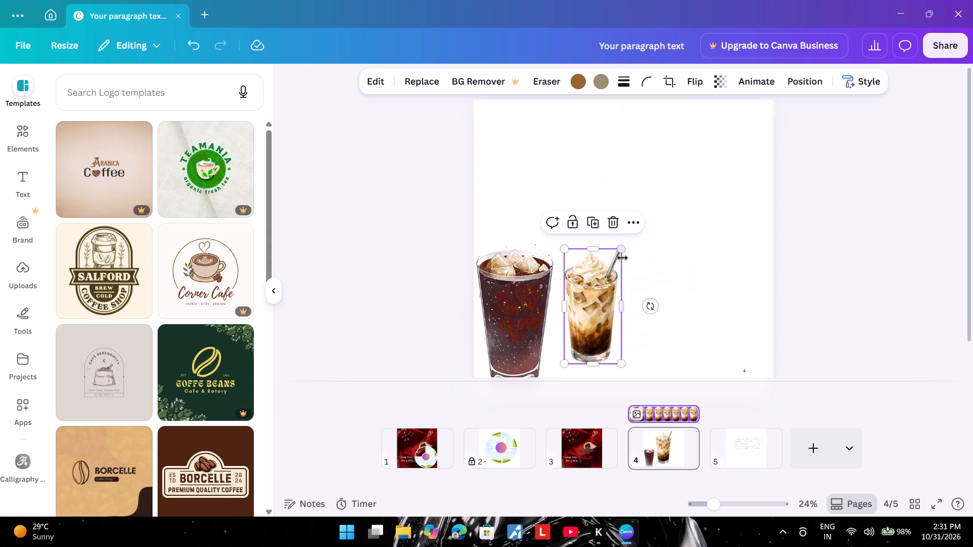
drag(595, 294, 668, 196)
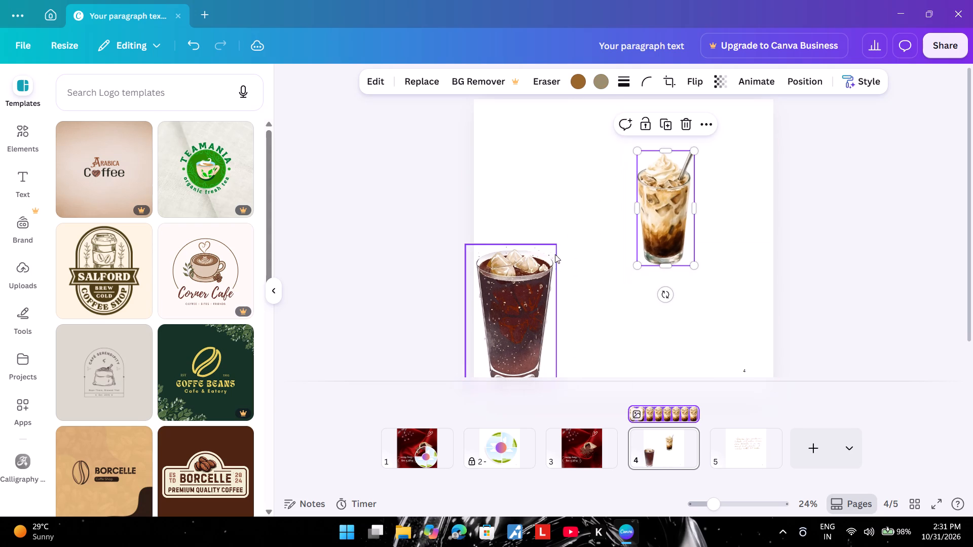
Move the dark iced drink toward the page centre, shrink it further and place it below and left of the whipped-cream coffee.
drag(525, 300, 592, 242)
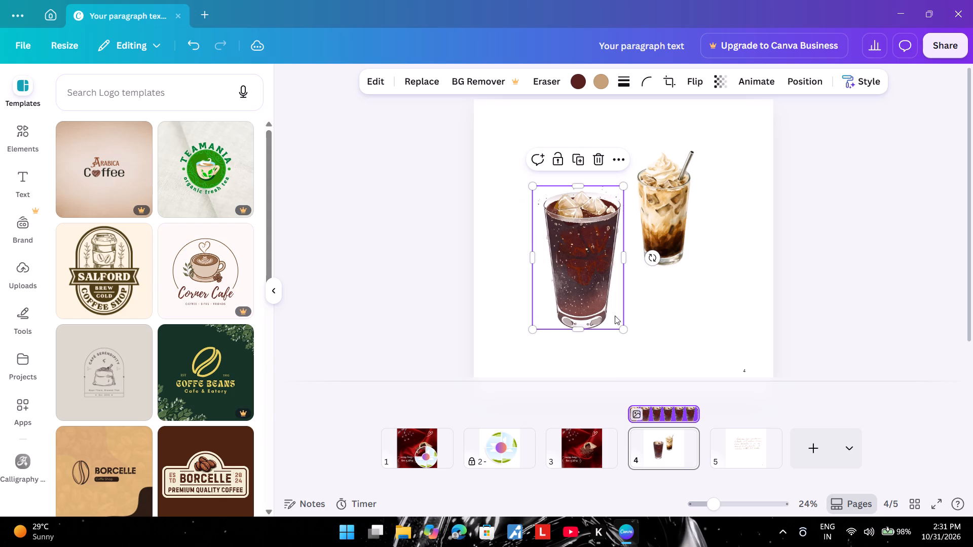
drag(619, 327, 591, 270)
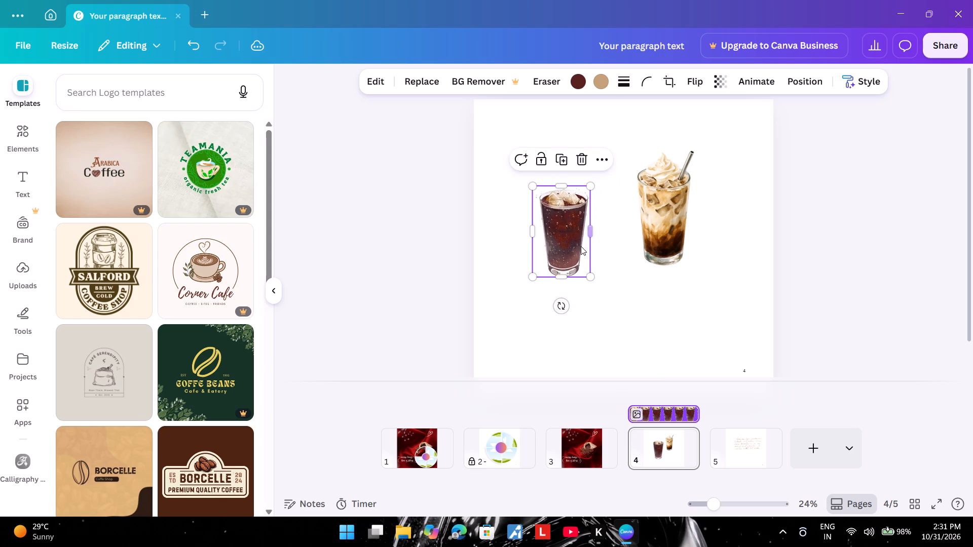
drag(572, 229, 587, 271)
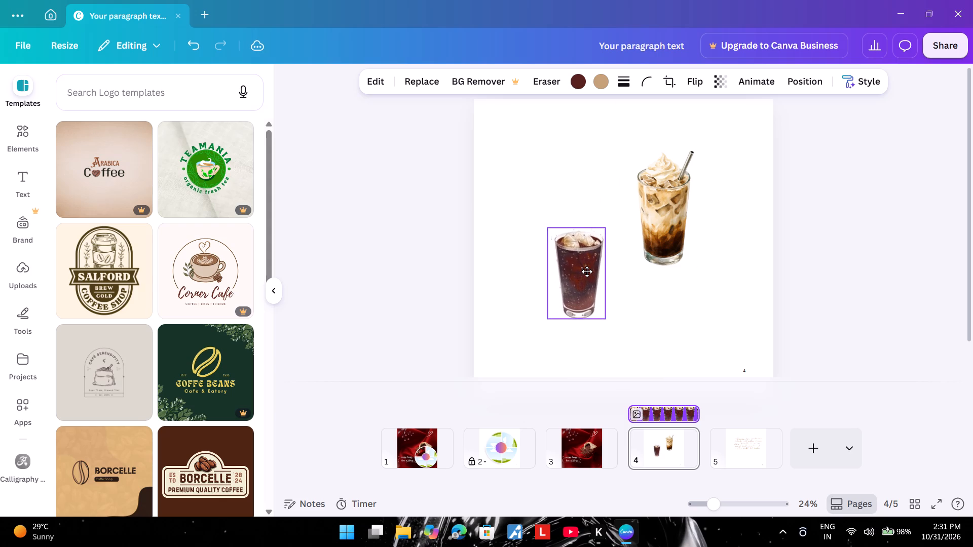
drag(587, 271, 593, 276)
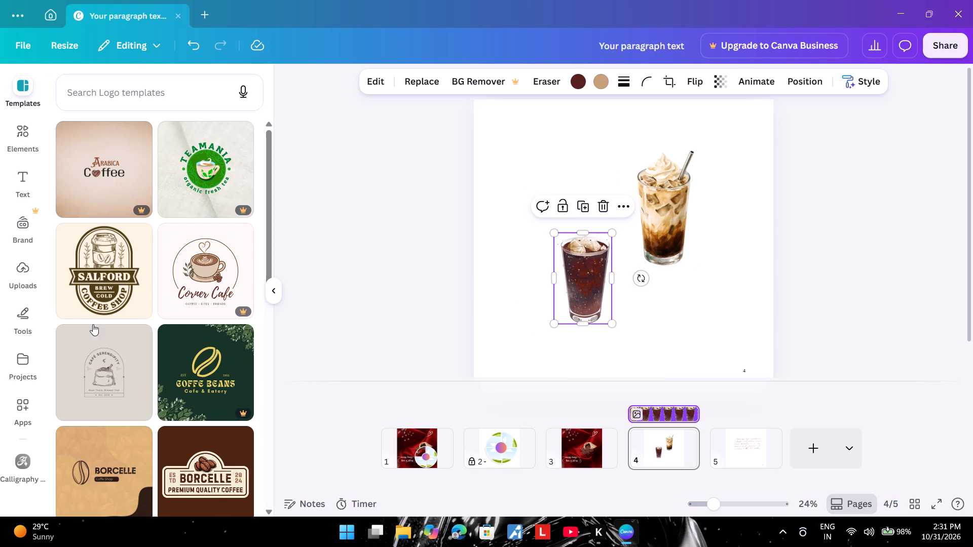
Look through the brand kit, apps, projects, tools, uploaded images and folders, text and elements sections for usable content.
drag(25, 222, 23, 222)
drag(23, 222, 27, 226)
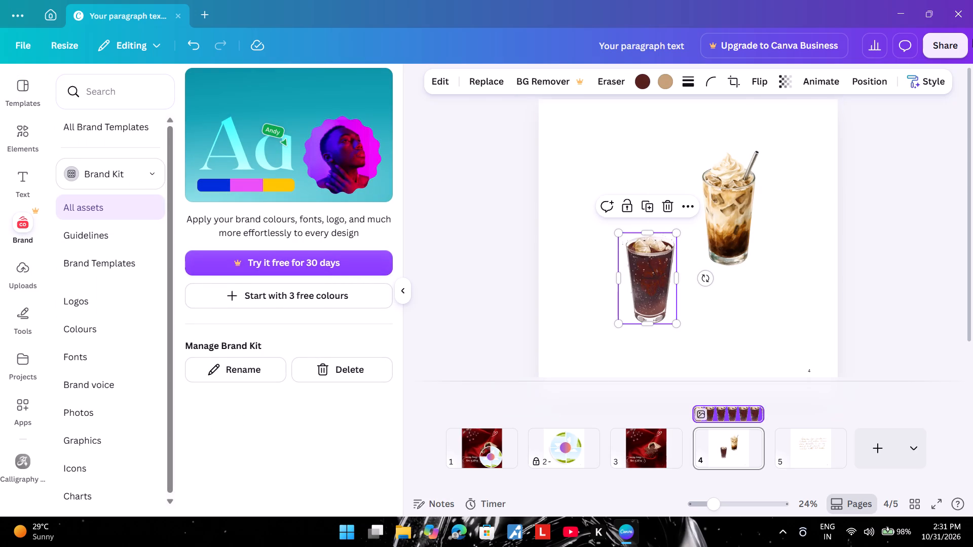
click(21, 404)
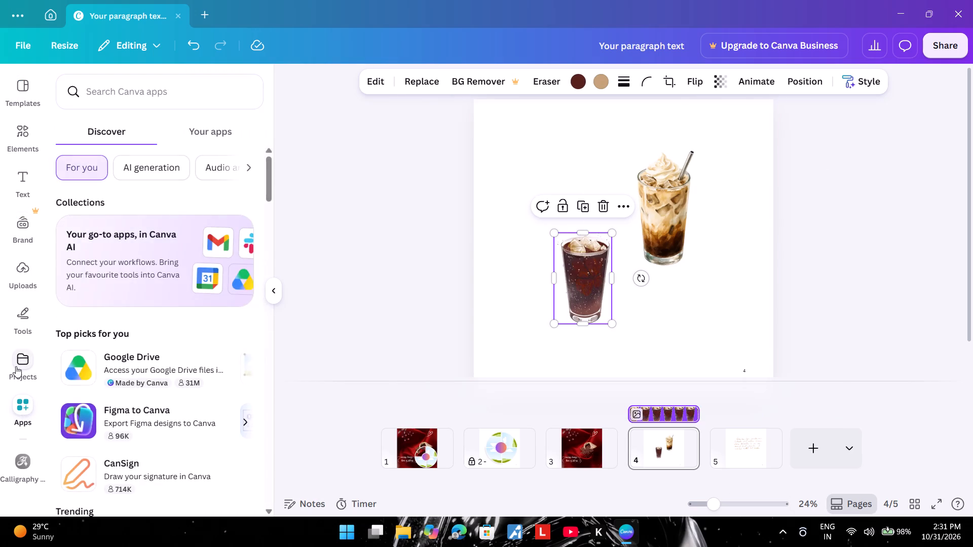
click(16, 366)
click(19, 325)
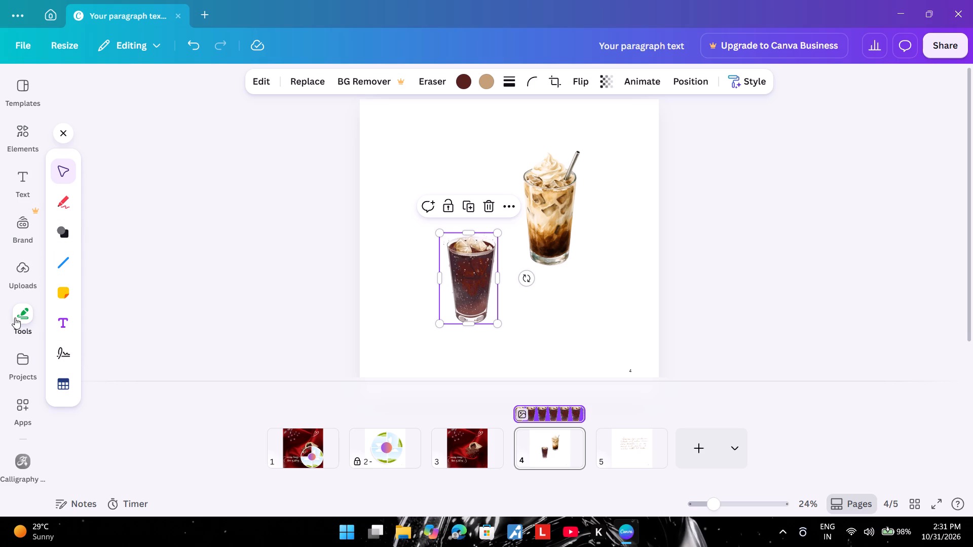
click(22, 278)
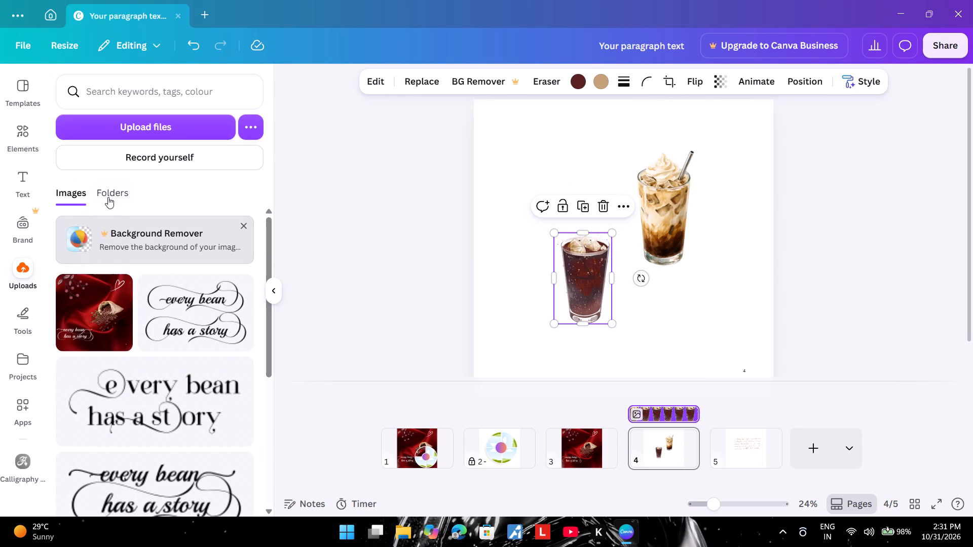
click(108, 197)
click(85, 194)
click(3, 243)
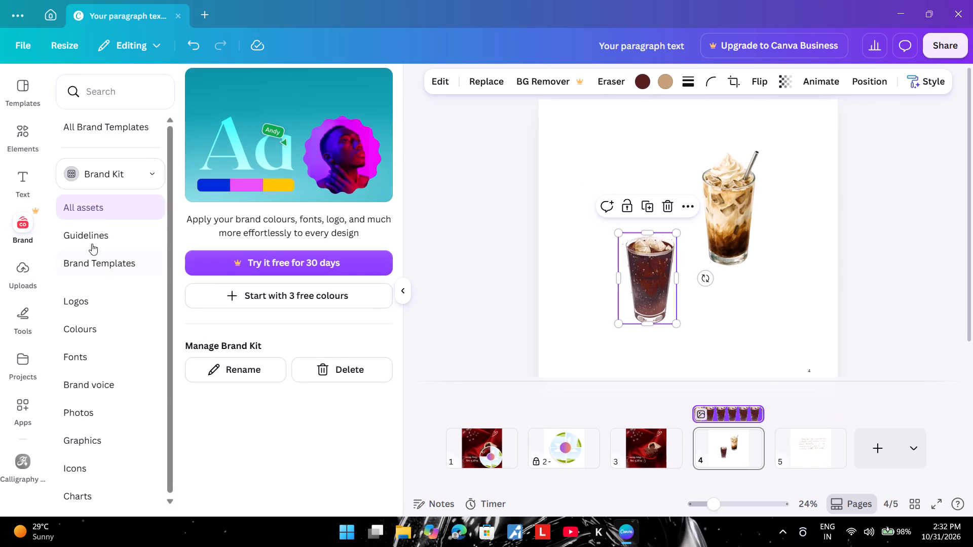
click(37, 180)
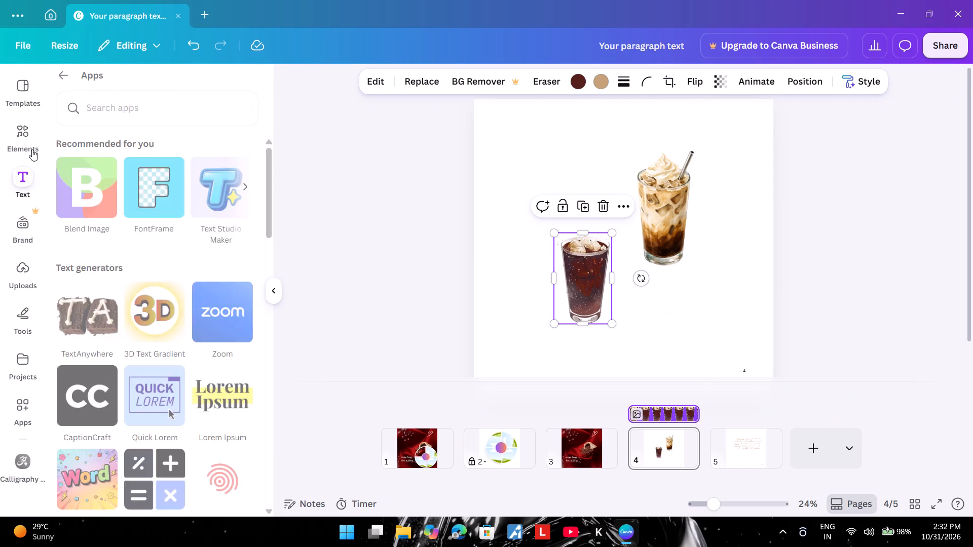
click(29, 143)
Browse the coffee logo templates and check the text app suggestions, closing the side panel at the end.
click(22, 92)
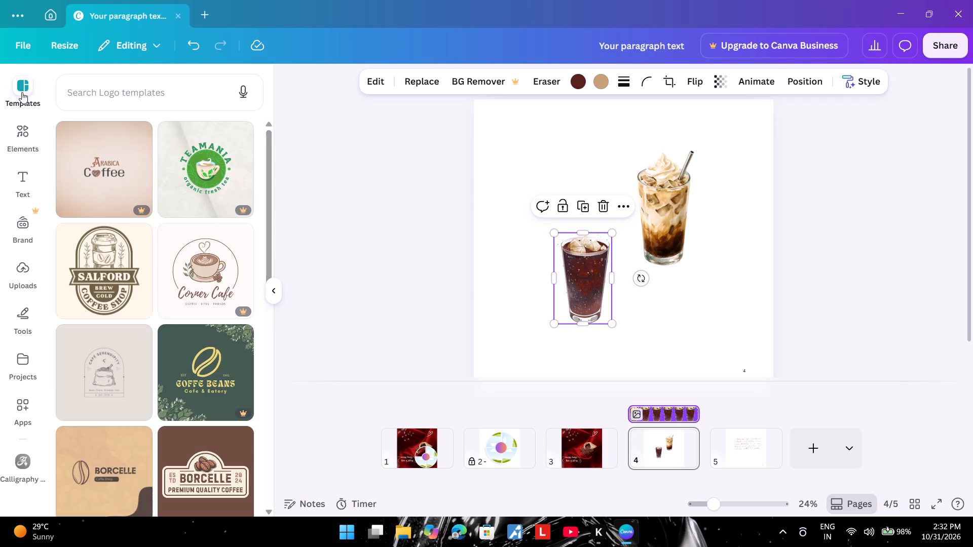
scroll(83, 200, down, 5)
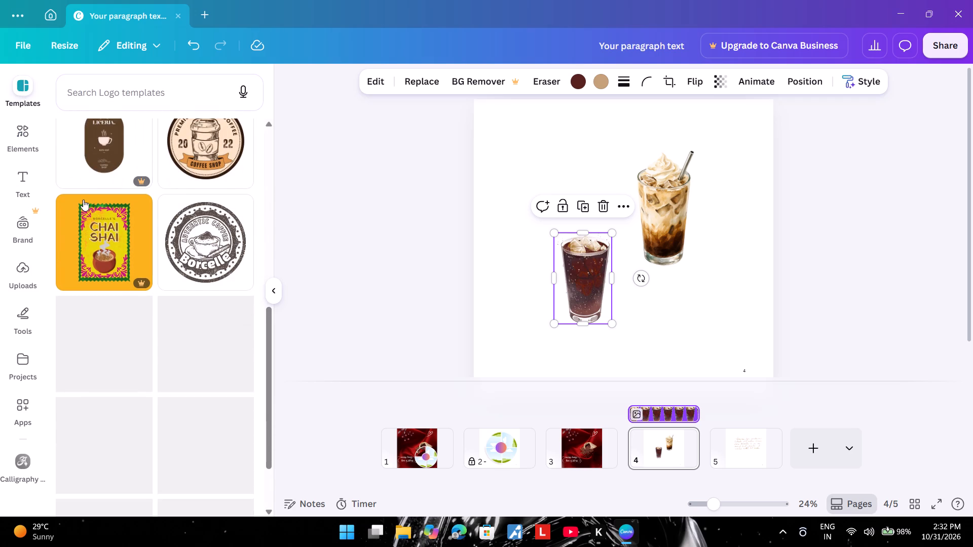
scroll(83, 200, down, 1)
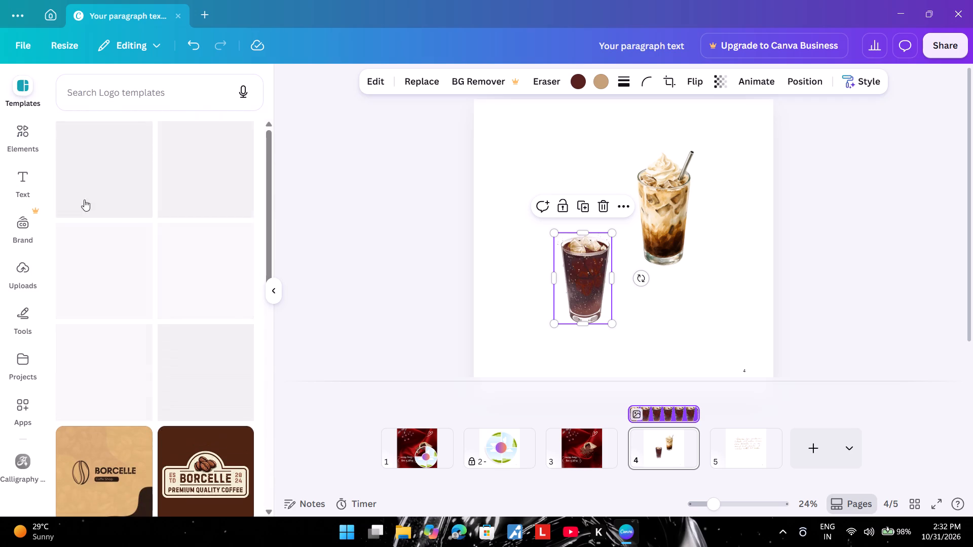
click(17, 168)
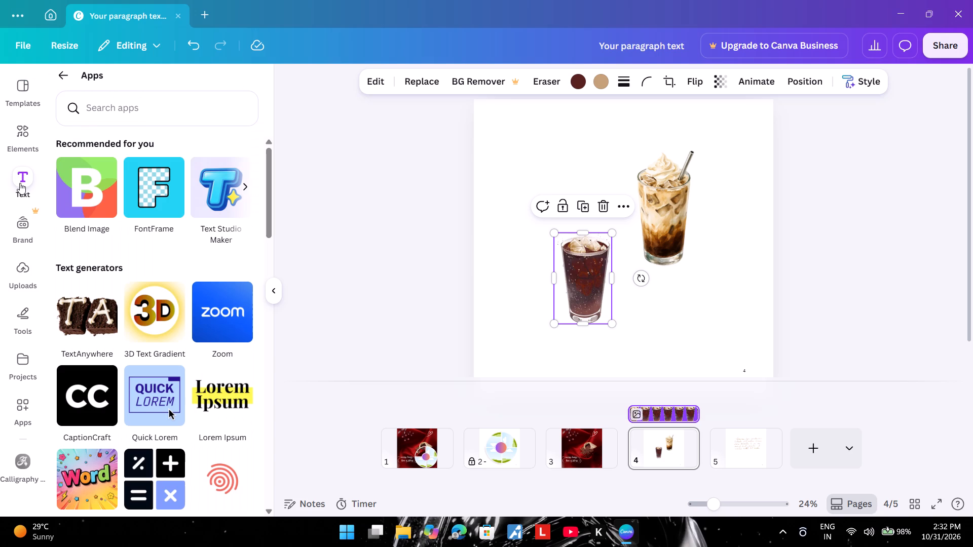
double_click(12, 215)
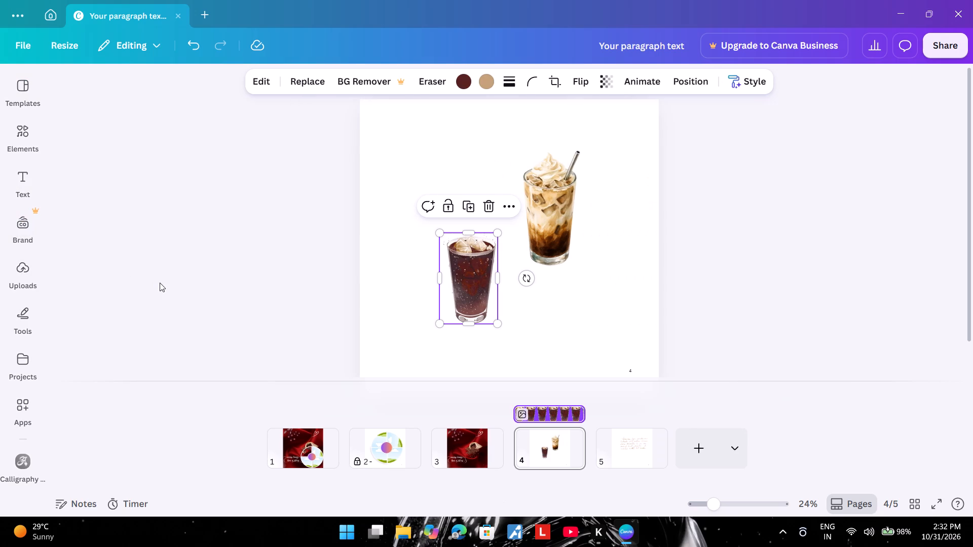
Look through the uploaded images, signature creator, shape and drawing tools, and text apps for usable content.
click(17, 274)
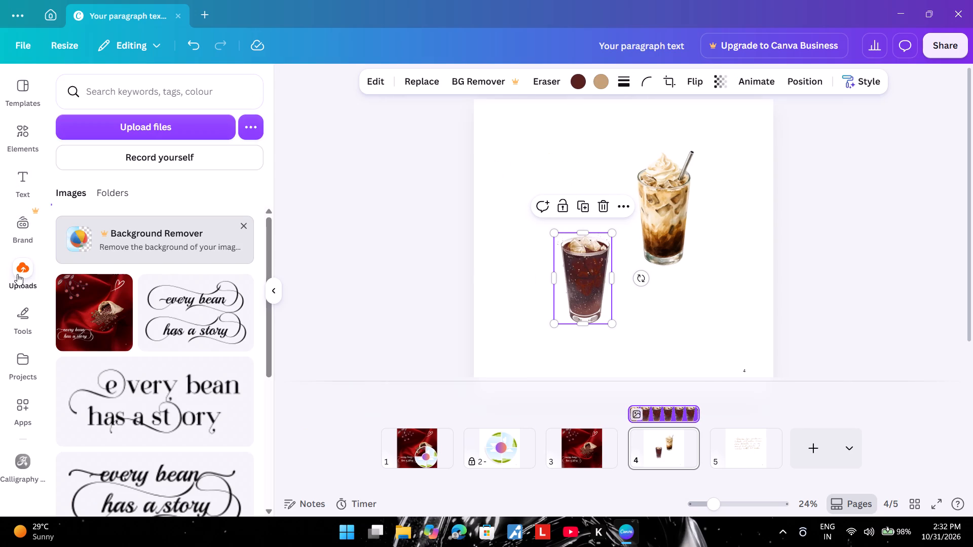
scroll(133, 352, down, 4)
scroll(146, 327, up, 5)
click(241, 221)
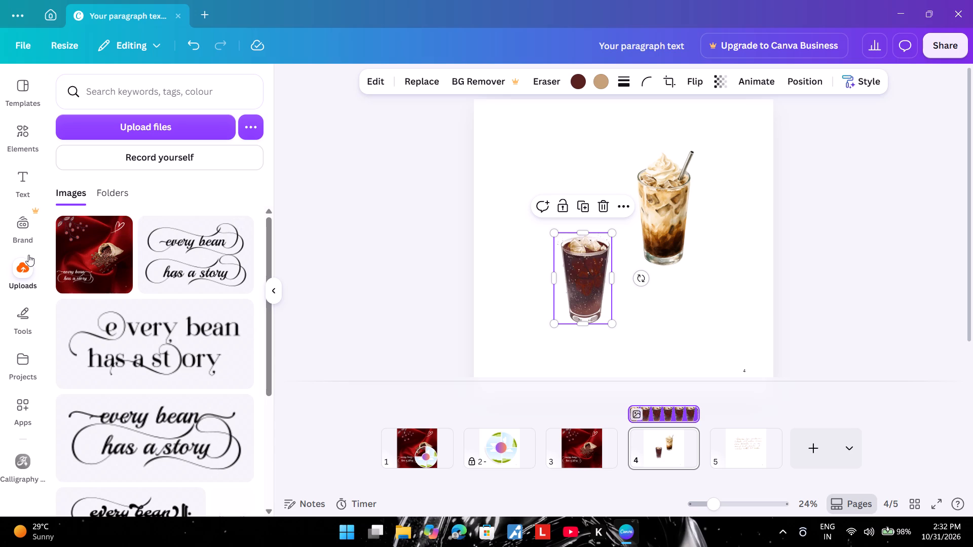
click(14, 315)
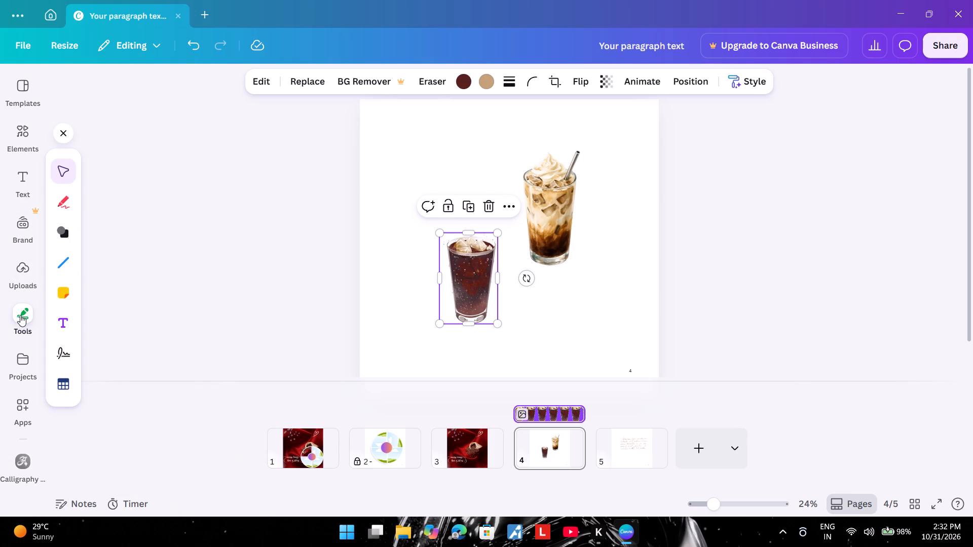
click(61, 349)
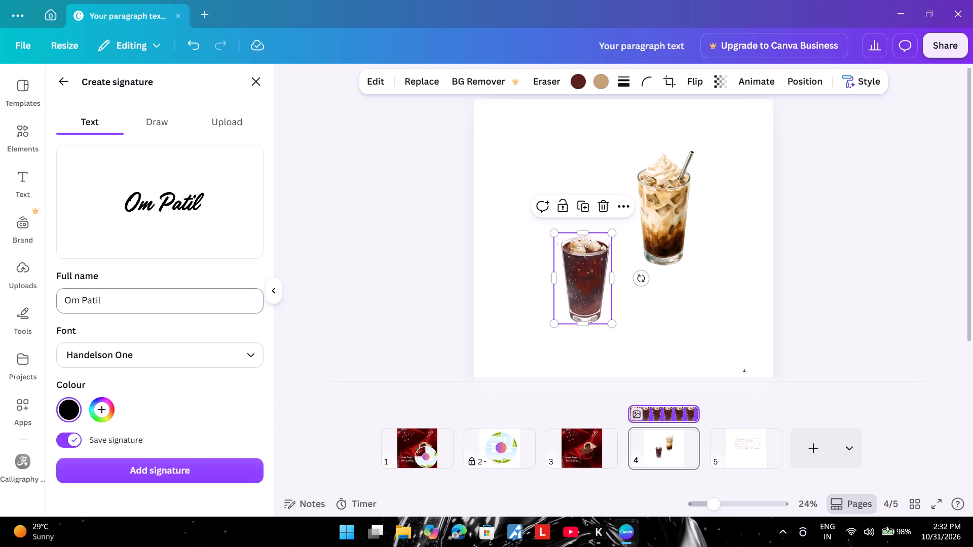
click(251, 79)
click(28, 324)
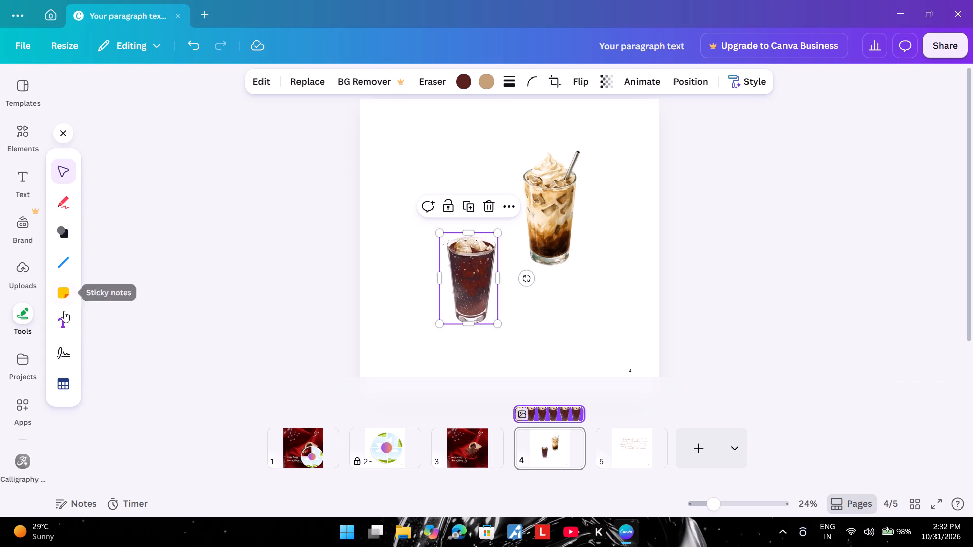
click(60, 233)
click(64, 207)
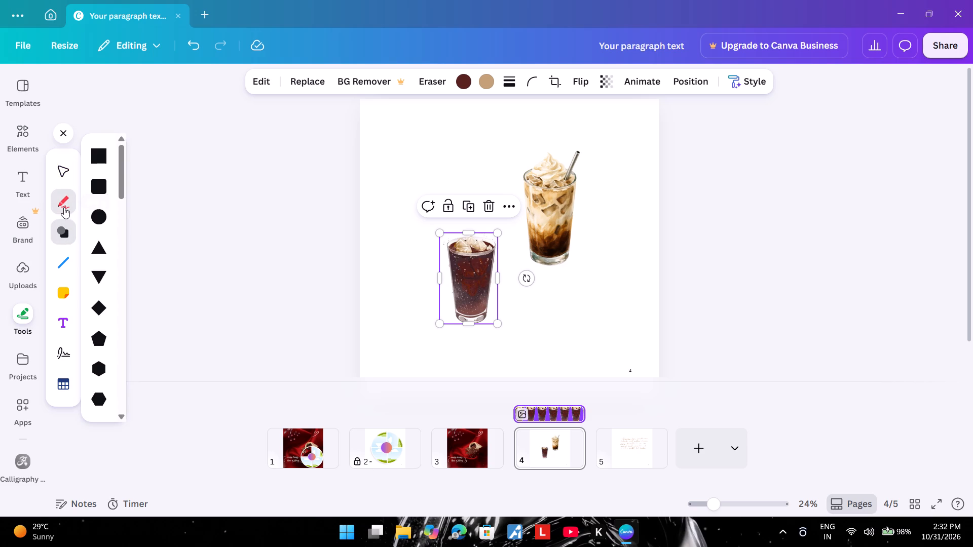
click(65, 175)
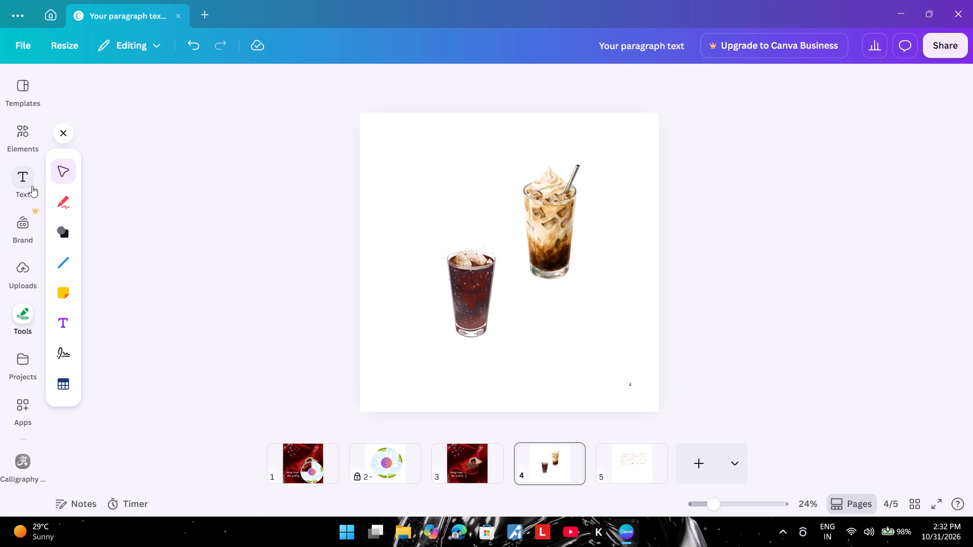
click(31, 185)
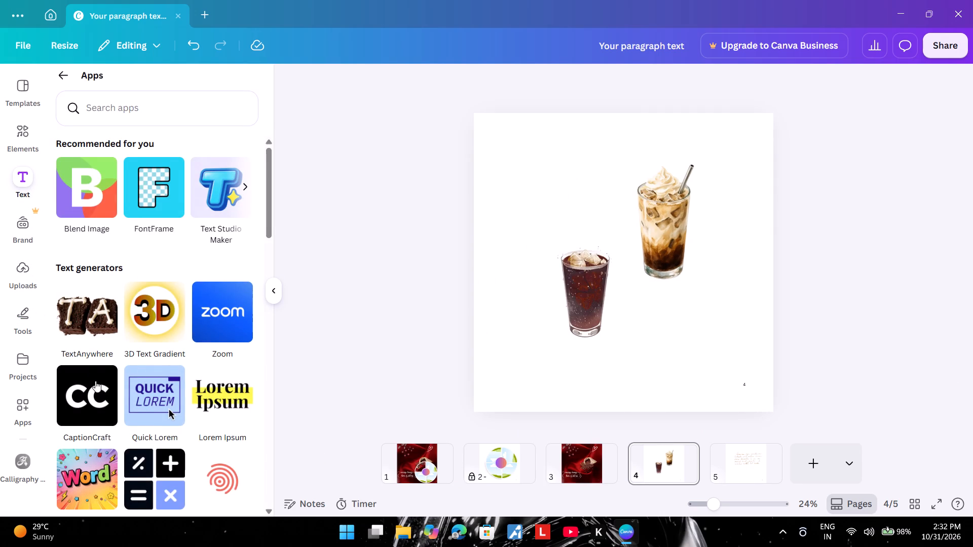
scroll(95, 381, down, 4)
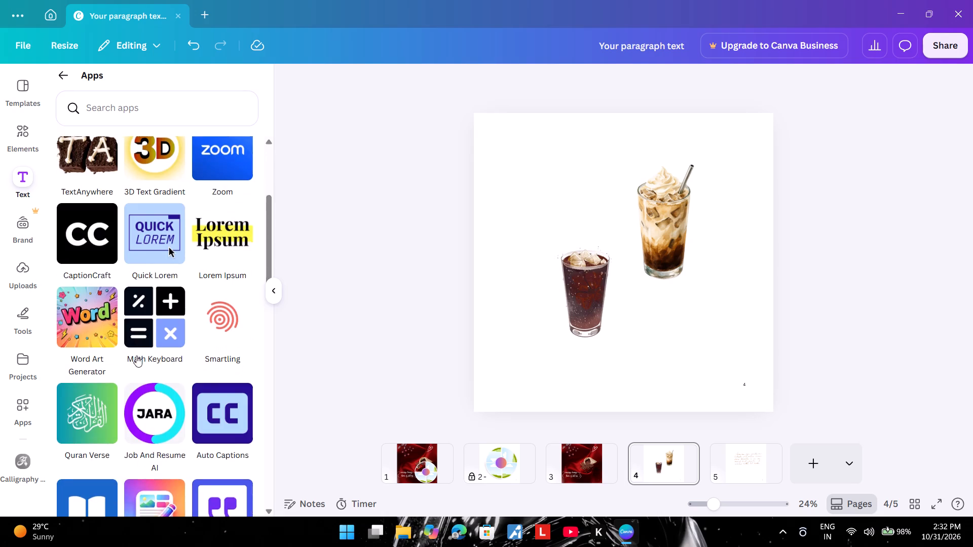
Clear the cold coffee search from the elements library and look through the recommended and arrow animations.
click(16, 136)
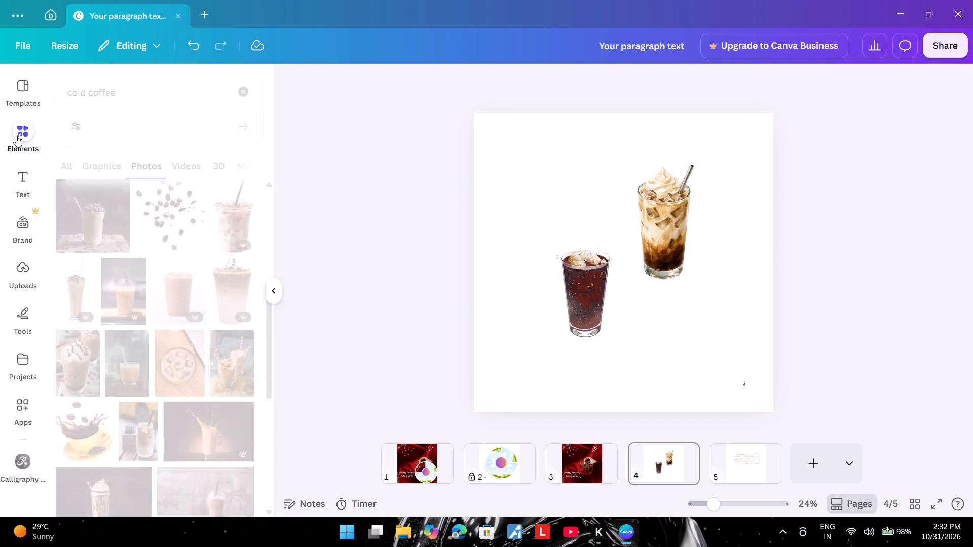
click(57, 163)
click(63, 163)
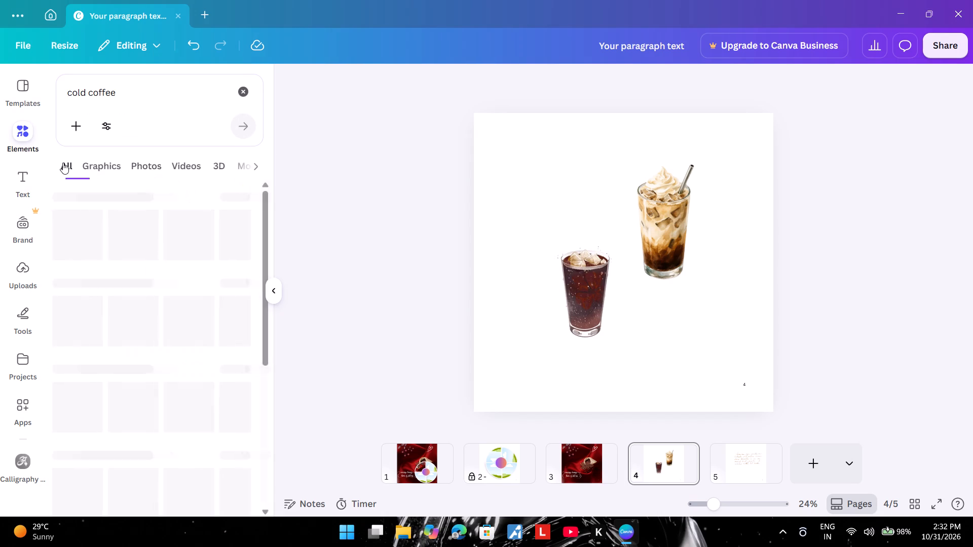
click(242, 87)
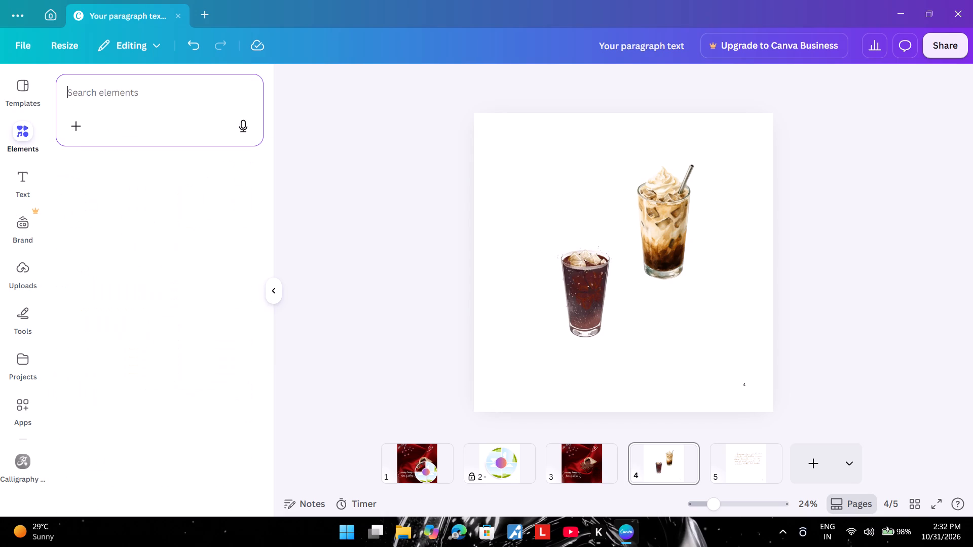
scroll(145, 317, down, 7)
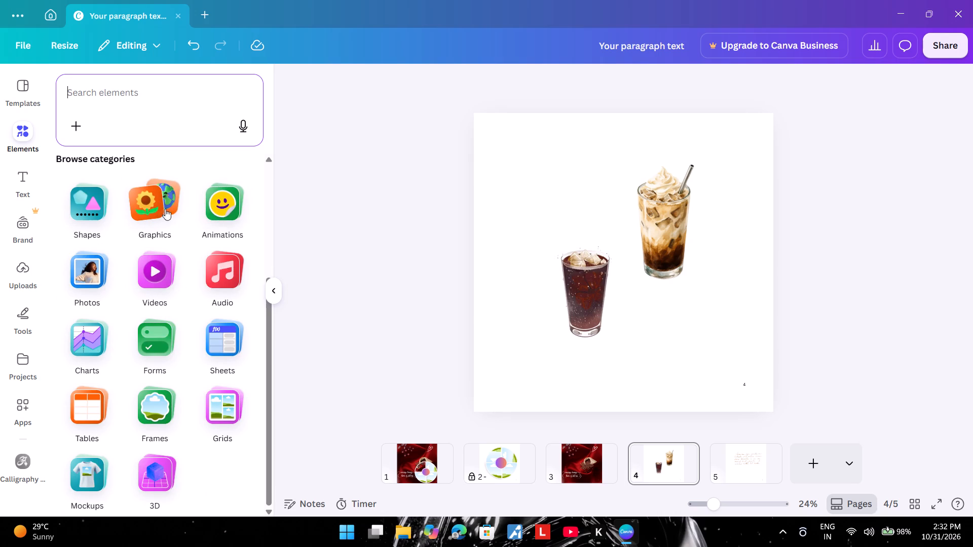
click(212, 212)
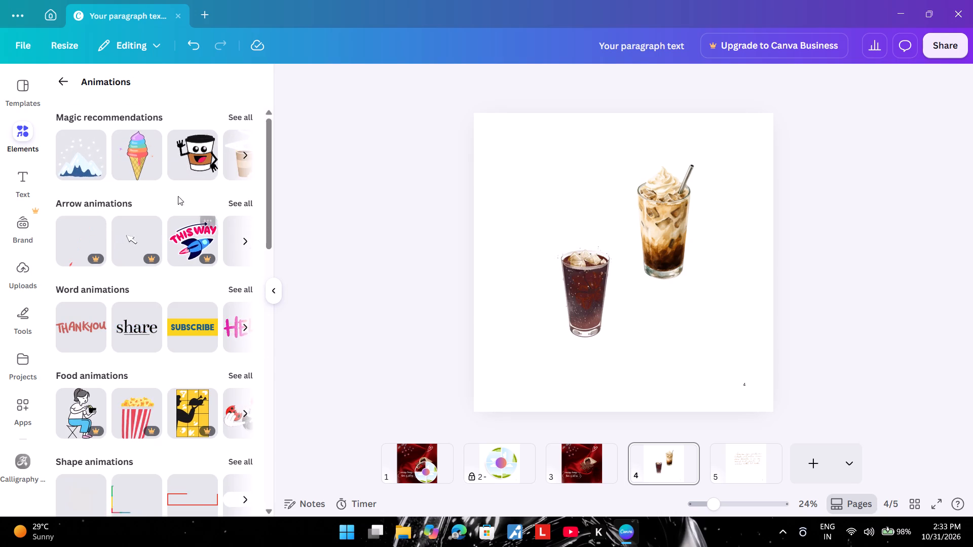
scroll(169, 168, left, 4)
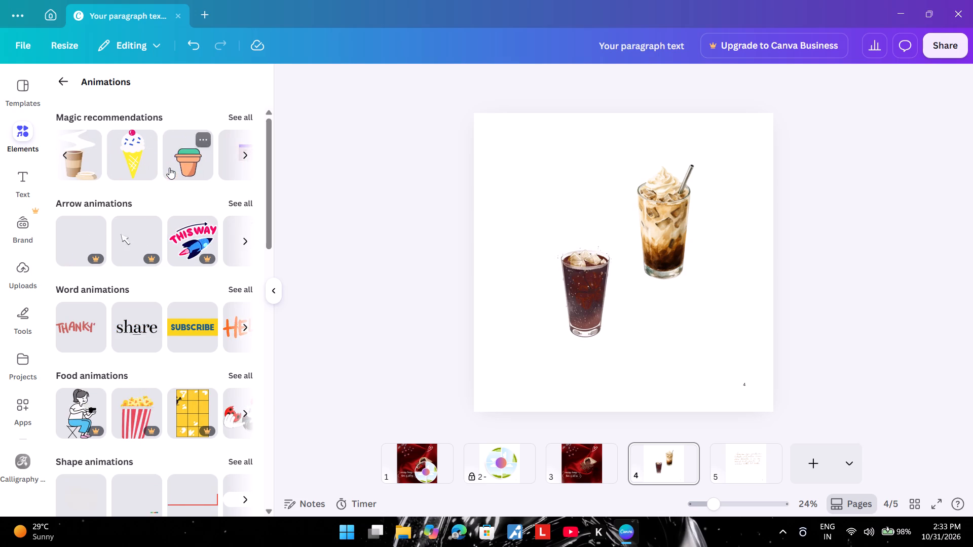
scroll(189, 246, left, 5)
scroll(196, 320, up, 1)
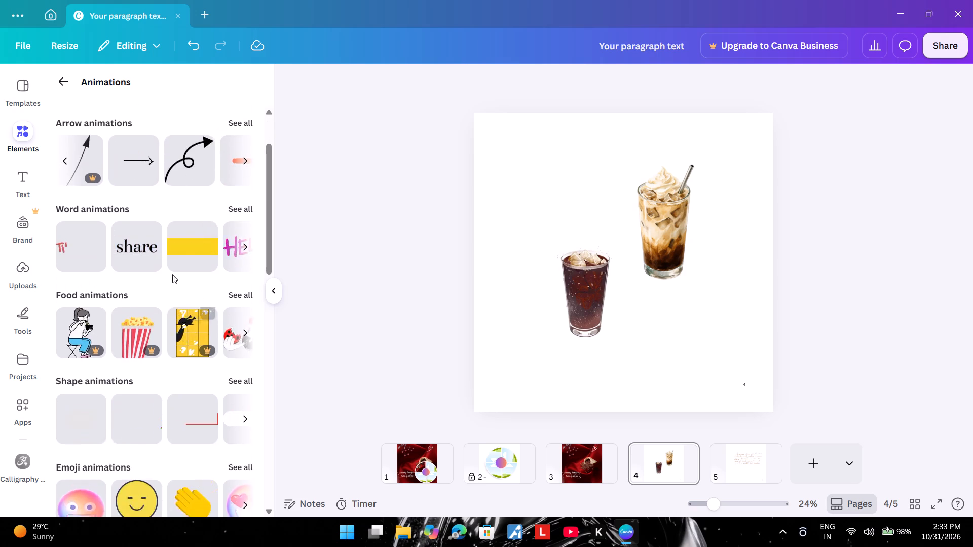
scroll(172, 274, up, 1)
click(52, 77)
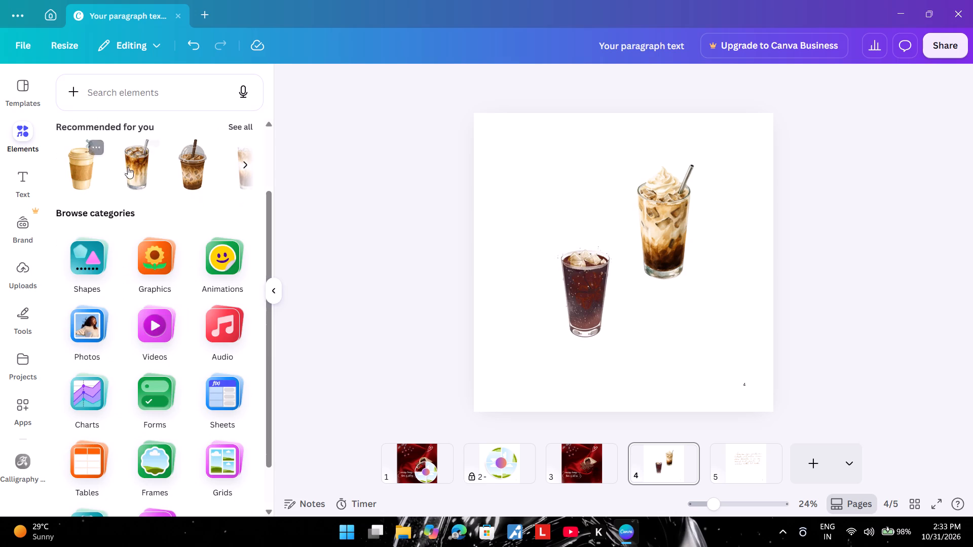
Browse the recommended coffee graphics for another drink to place on page 4.
click(141, 269)
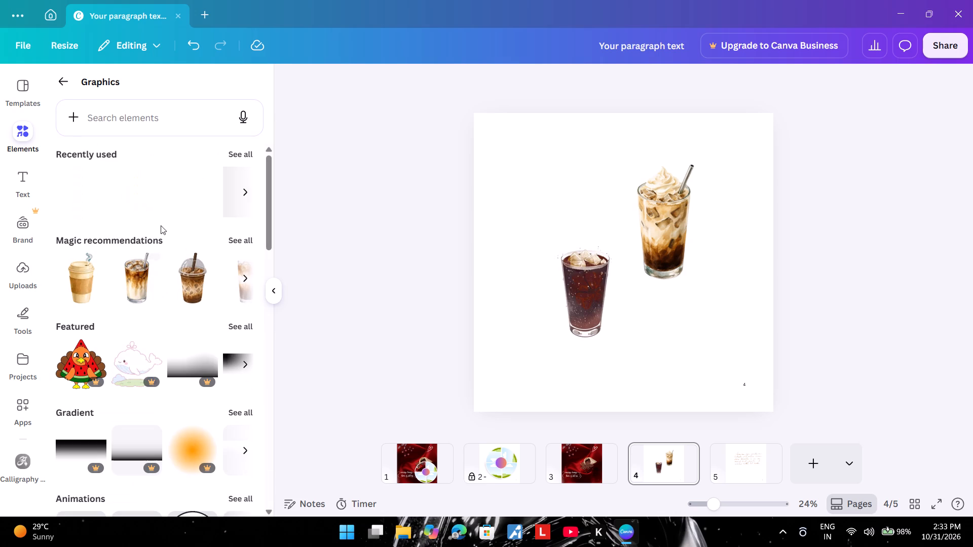
scroll(215, 219, left, 1)
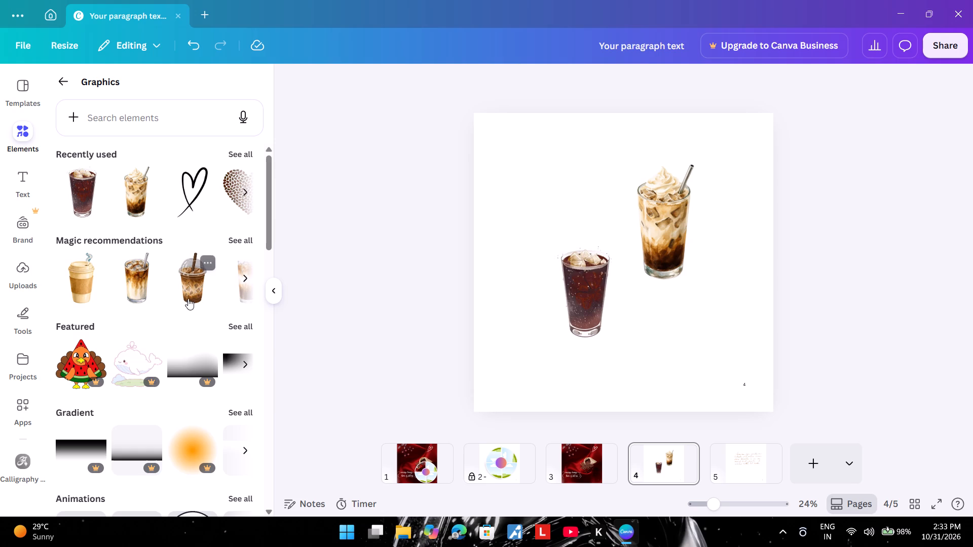
scroll(188, 288, left, 5)
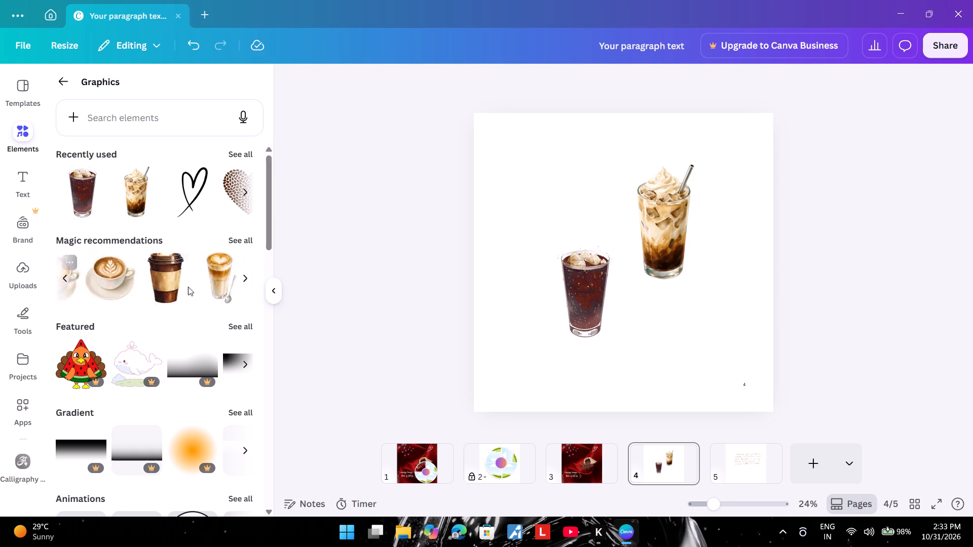
scroll(188, 287, left, 2)
scroll(188, 287, right, 1)
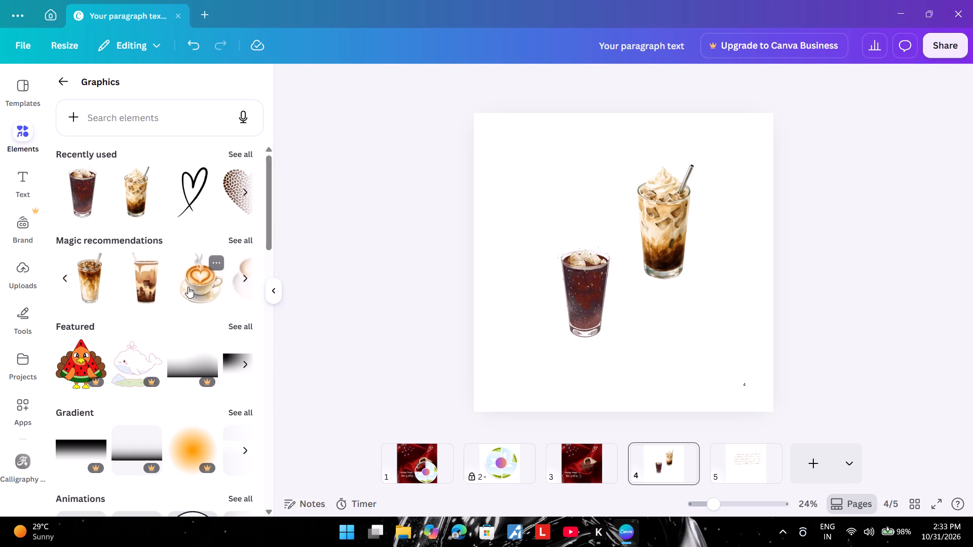
scroll(188, 287, right, 4)
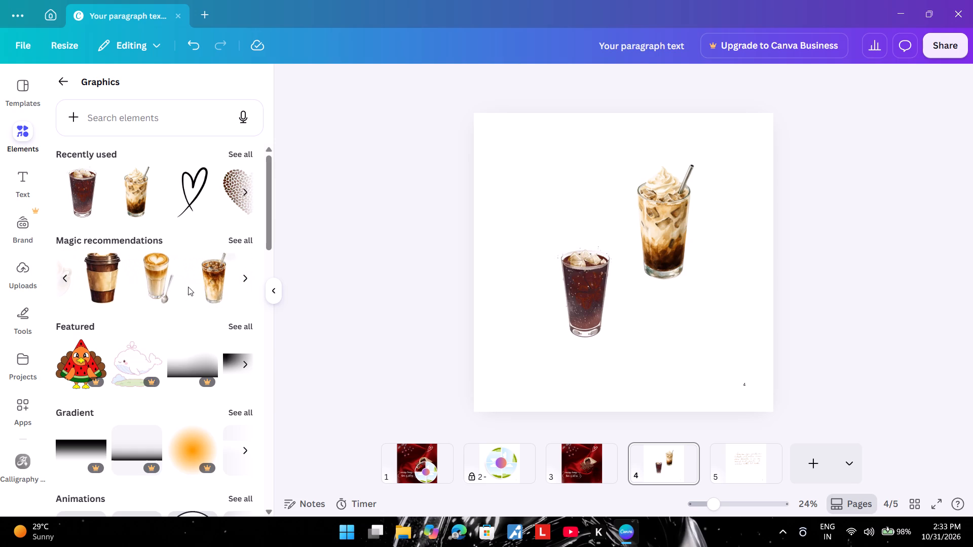
scroll(213, 283, right, 2)
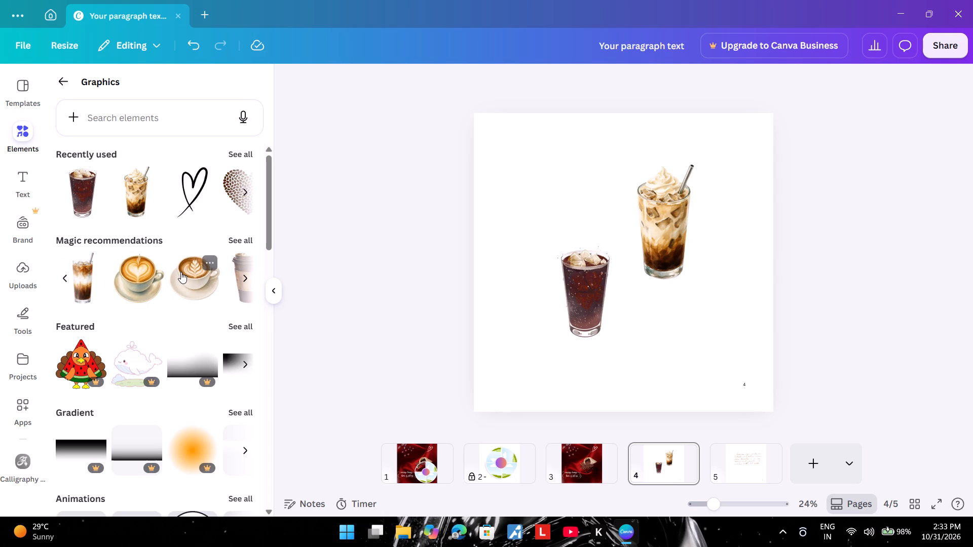
scroll(181, 272, left, 8)
scroll(124, 289, left, 4)
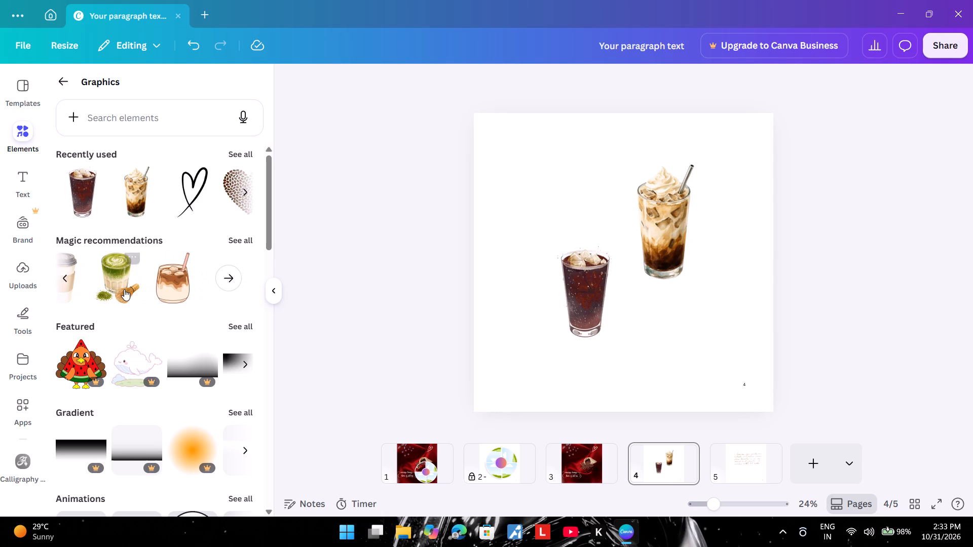
scroll(124, 289, right, 5)
scroll(124, 289, left, 6)
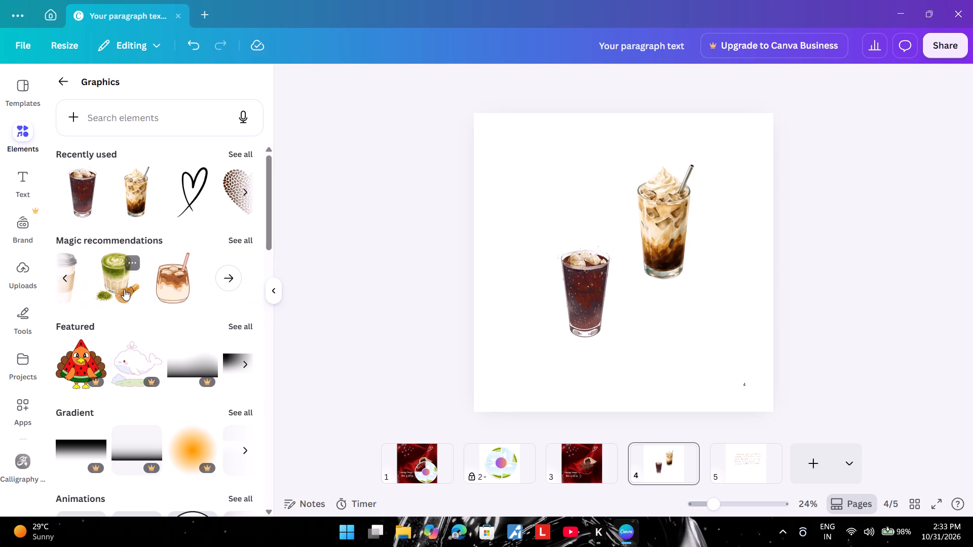
scroll(124, 289, left, 1)
scroll(124, 289, right, 3)
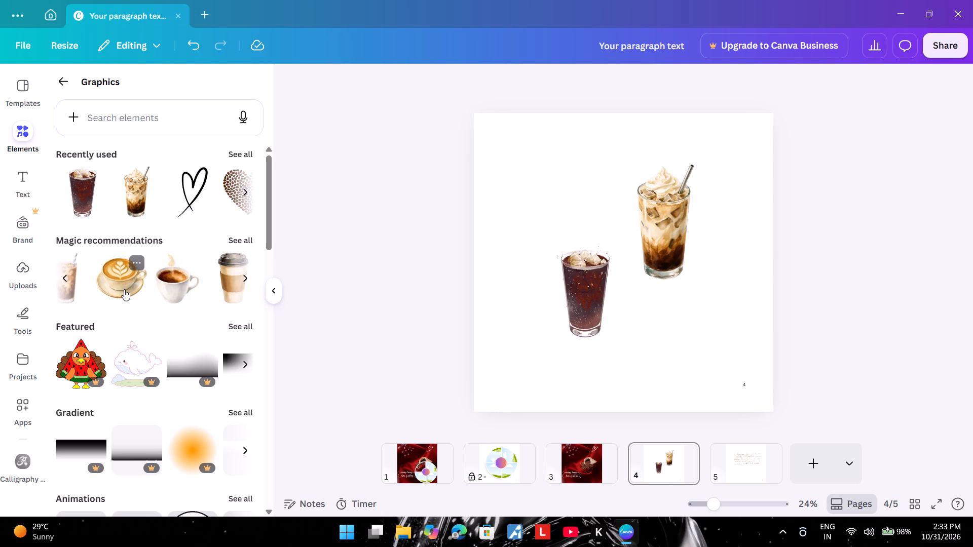
scroll(124, 289, right, 3)
scroll(156, 300, left, 3)
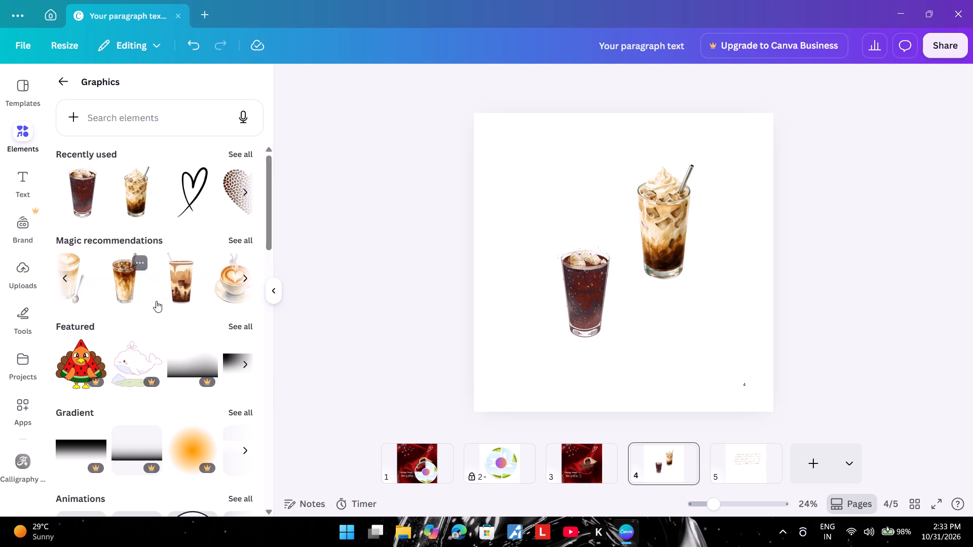
scroll(156, 301, left, 1)
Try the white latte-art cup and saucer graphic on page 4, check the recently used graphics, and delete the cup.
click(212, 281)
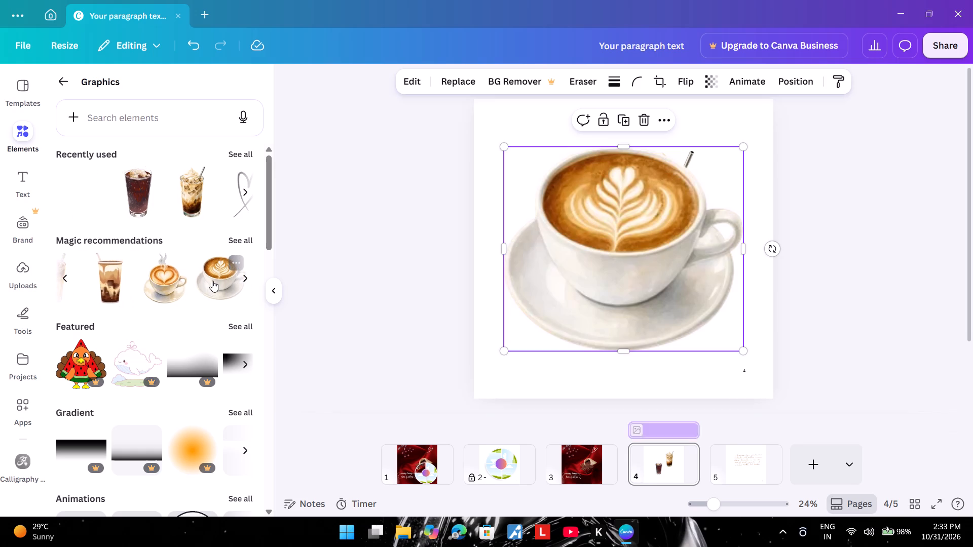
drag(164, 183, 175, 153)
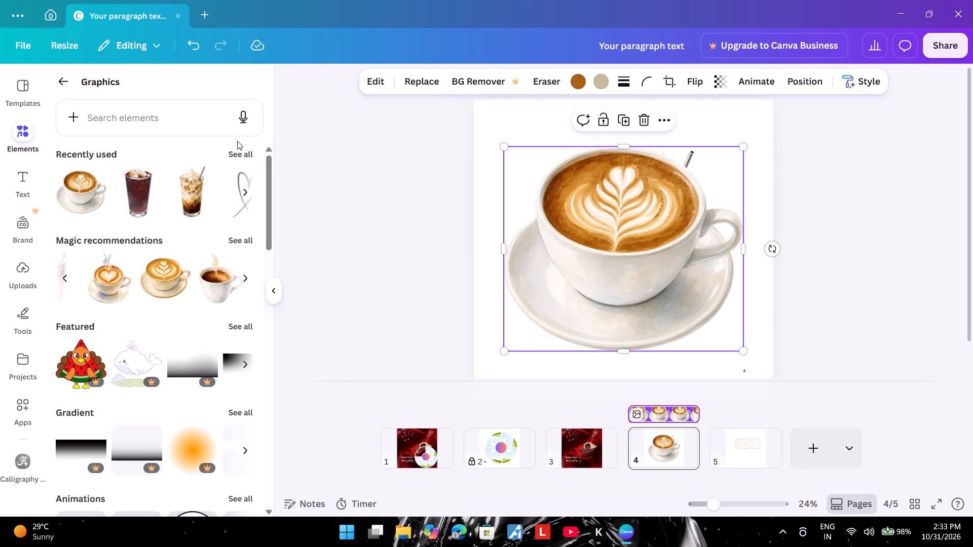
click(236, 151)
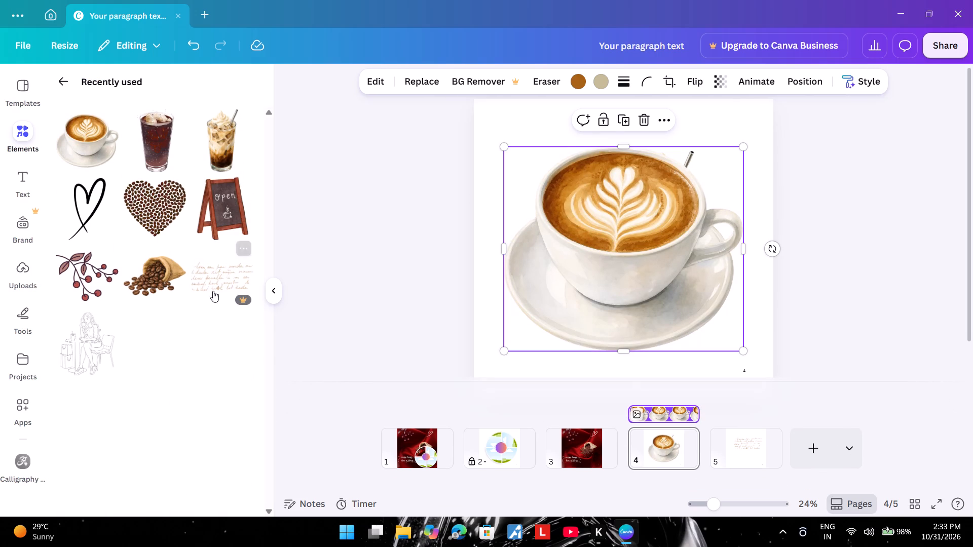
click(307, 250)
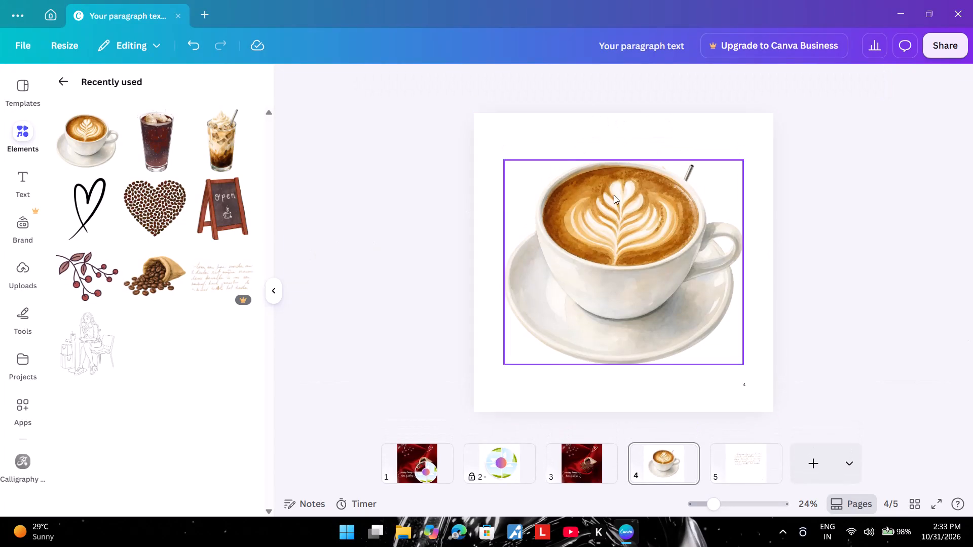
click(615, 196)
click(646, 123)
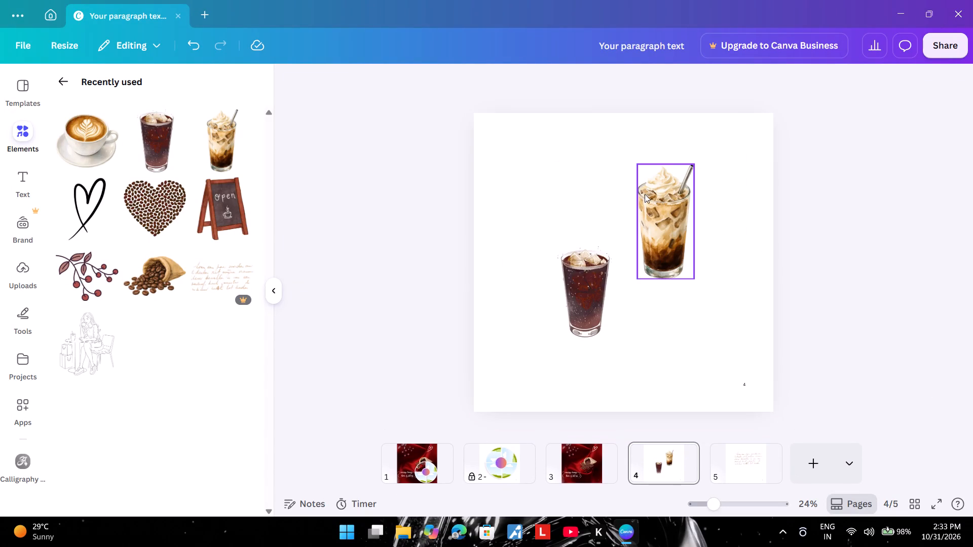
Move the whipped-cream iced coffee and the dark iced drink slightly higher on page 4.
drag(653, 211, 658, 192)
drag(593, 277, 593, 258)
click(789, 292)
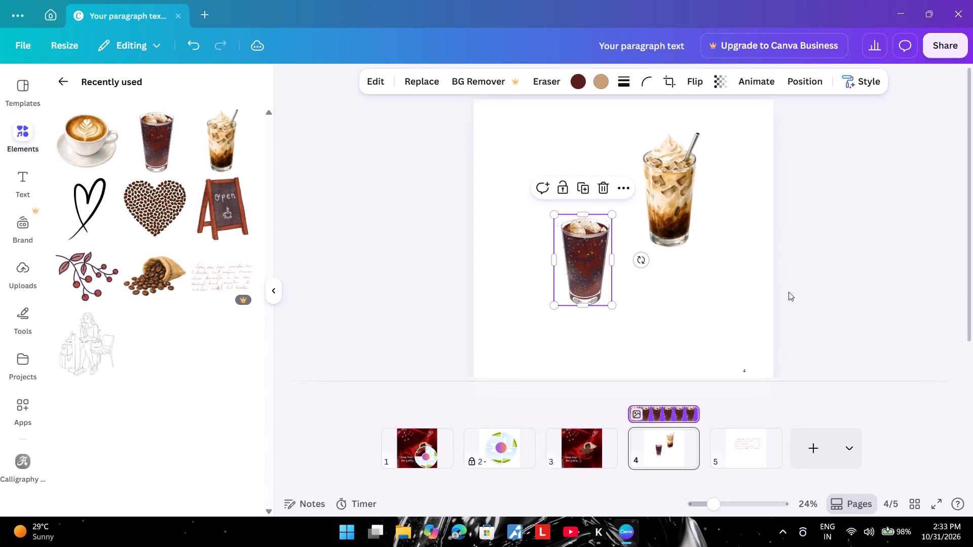
click(789, 303)
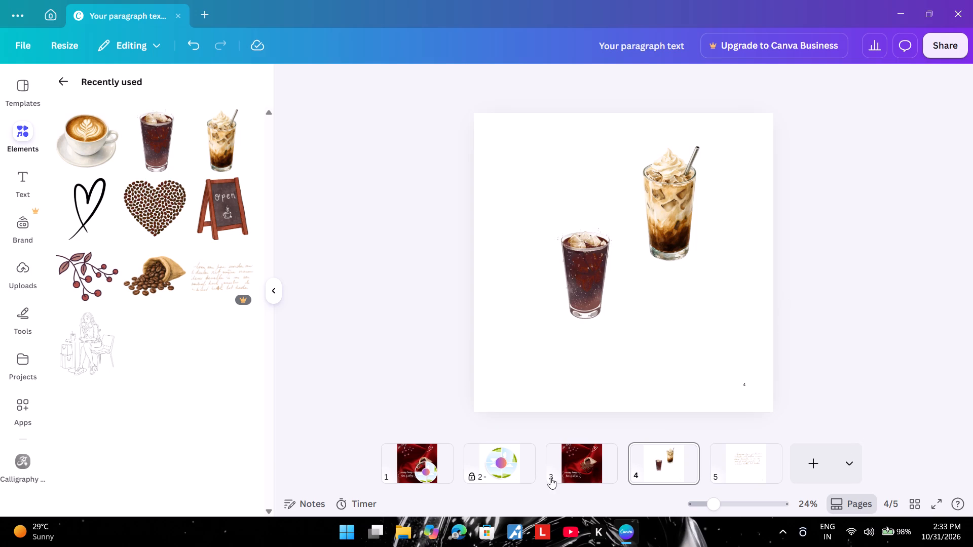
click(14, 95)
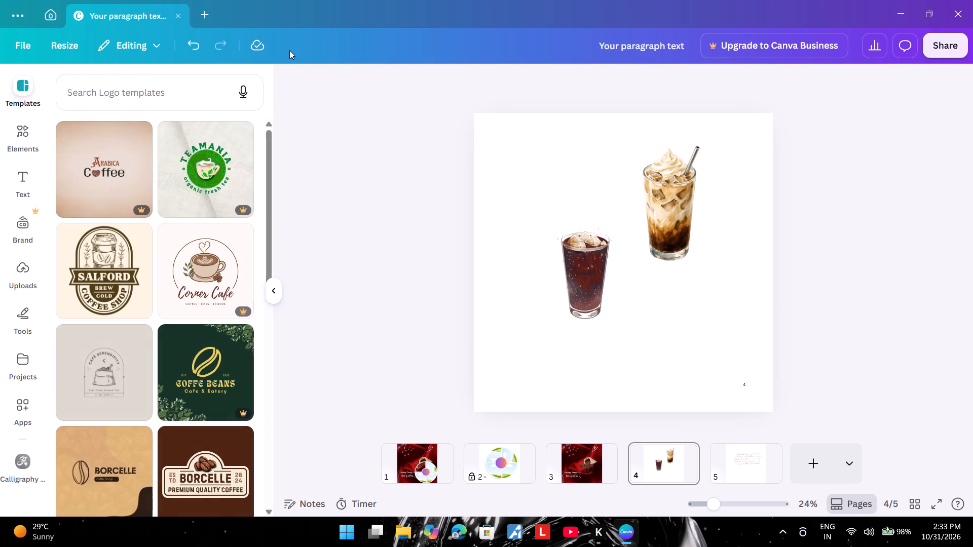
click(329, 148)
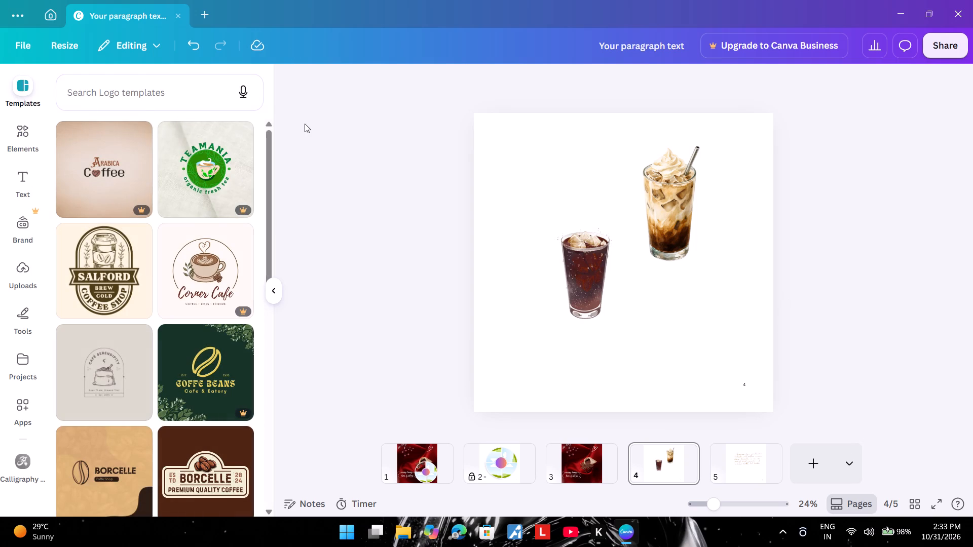